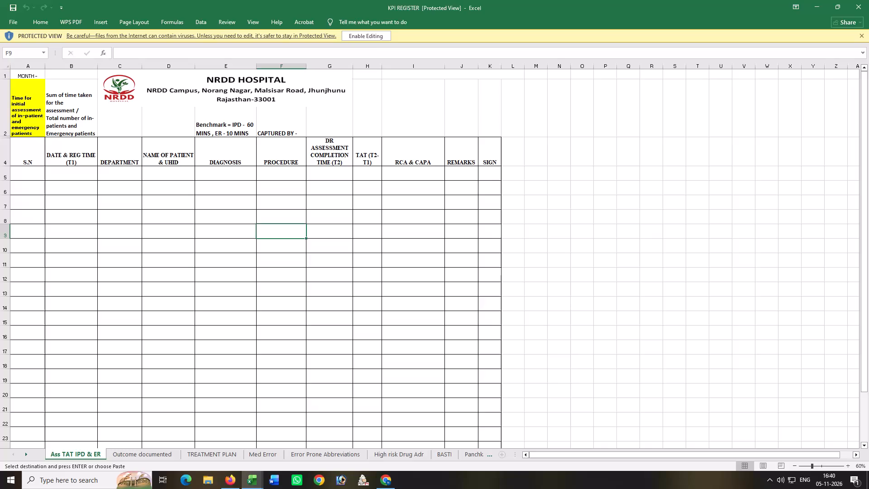
Enable editing of the protected KPI REGISTER workbook.
click(366, 37)
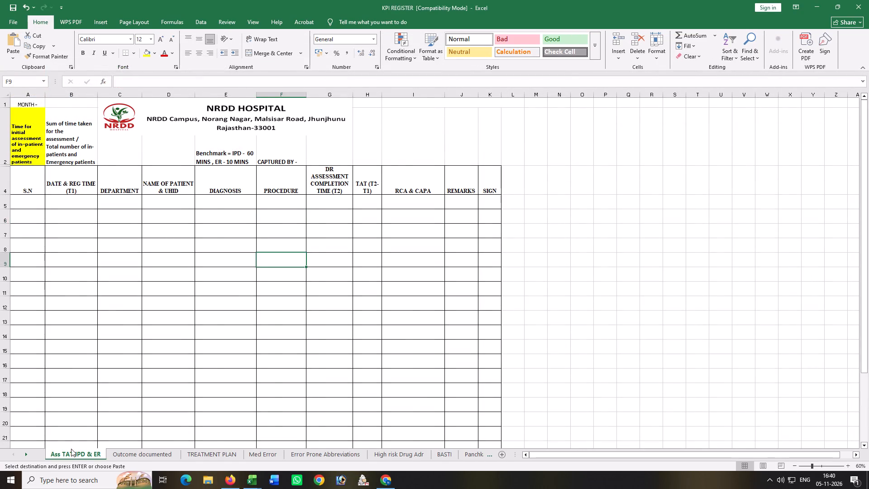
Look through the register sheets from Outcome documented to Panchkarma resch, and return to the Ass TAT IPD & ER sheet.
click(139, 457)
click(188, 455)
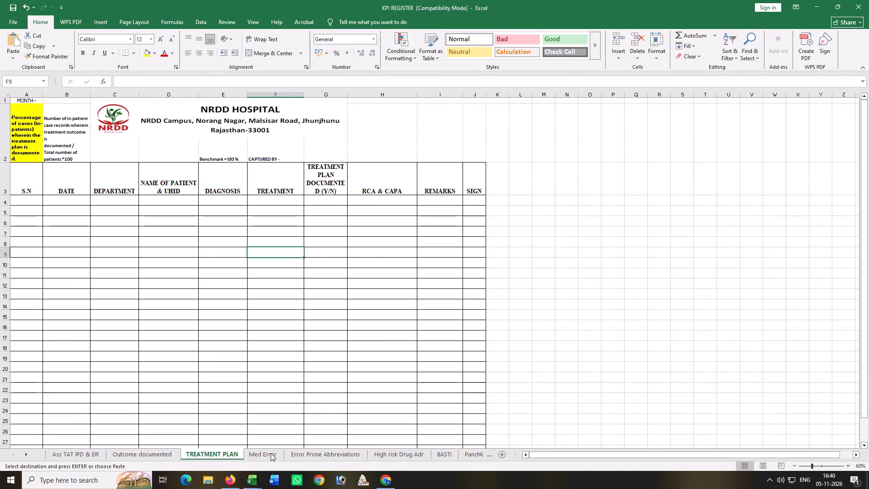
click(271, 453)
ctrl+scroll(277, 421, down, 3)
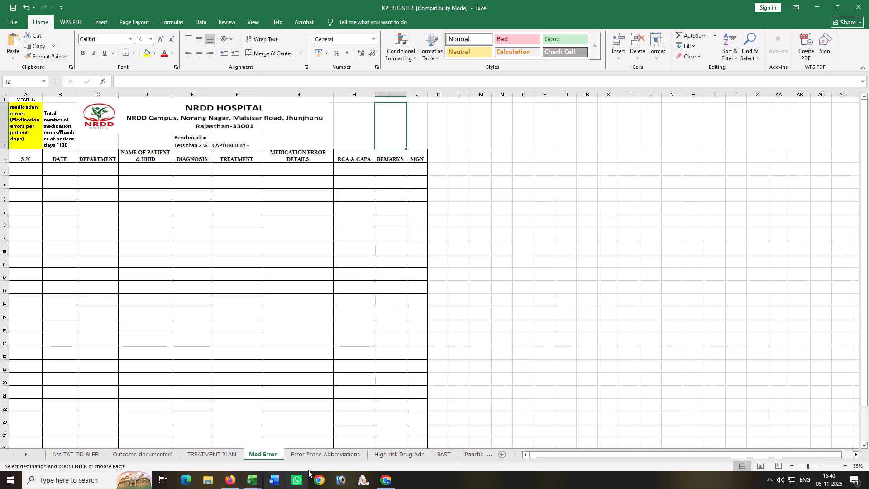
click(315, 452)
click(397, 456)
click(445, 454)
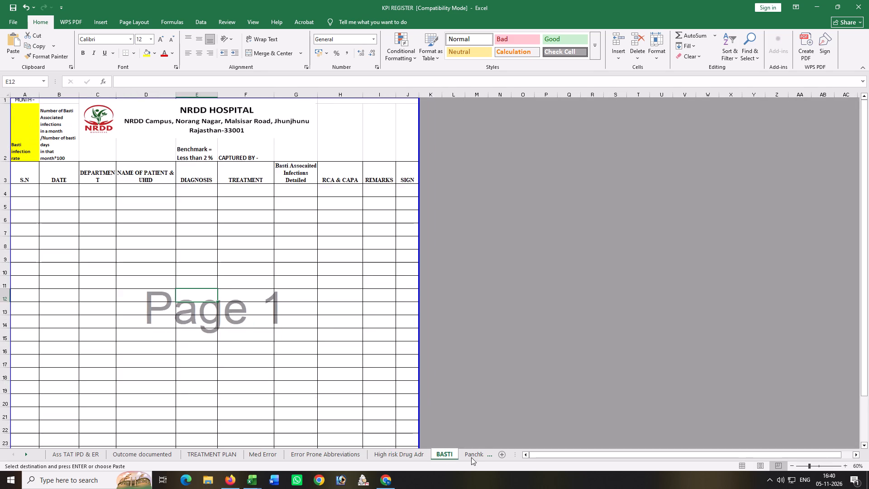
click(476, 458)
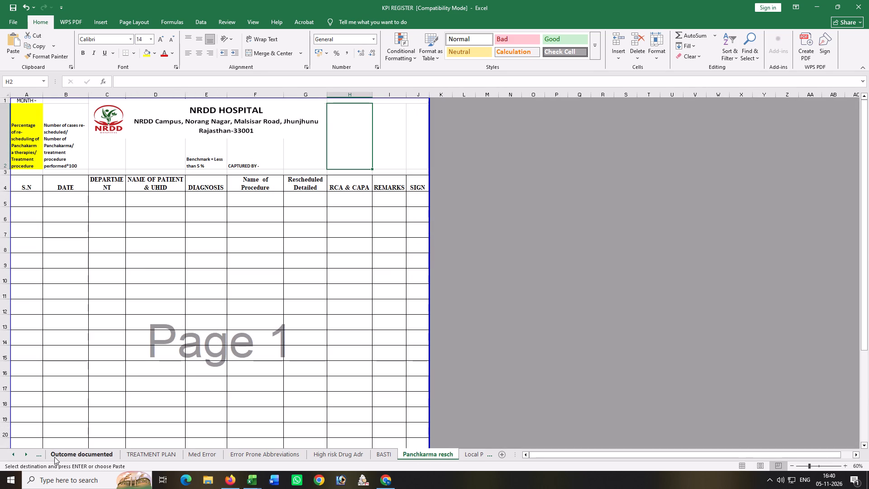
click(54, 457)
triple_click(38, 458)
triple_click(38, 458)
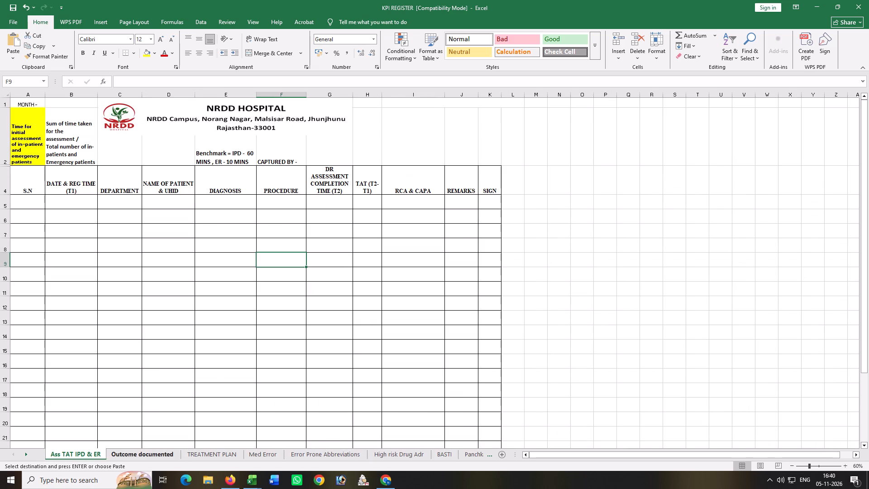
Check the print preview of the Ass TAT IPD & ER sheet, its page setup and the available printers, without printing.
key(ctrl+p)
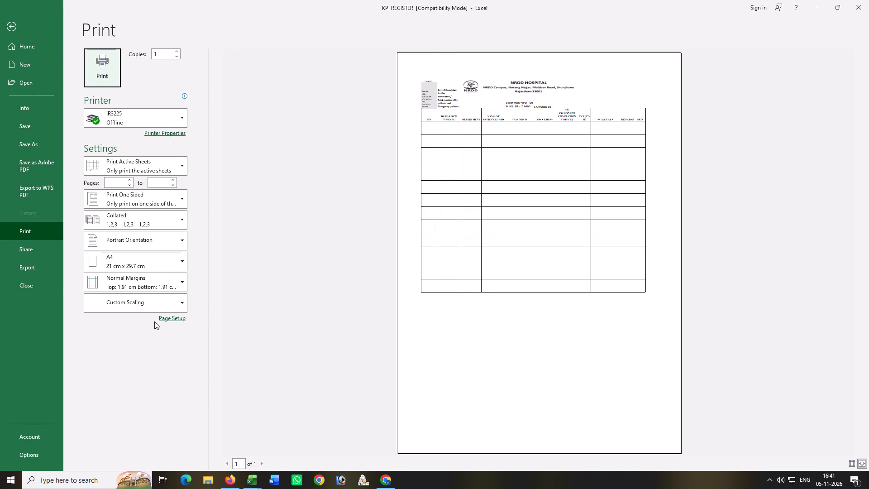
click(172, 320)
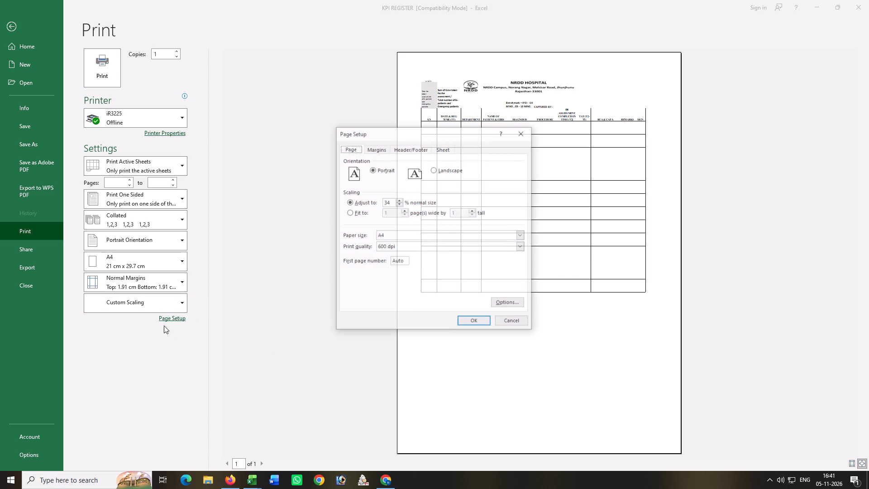
click(377, 152)
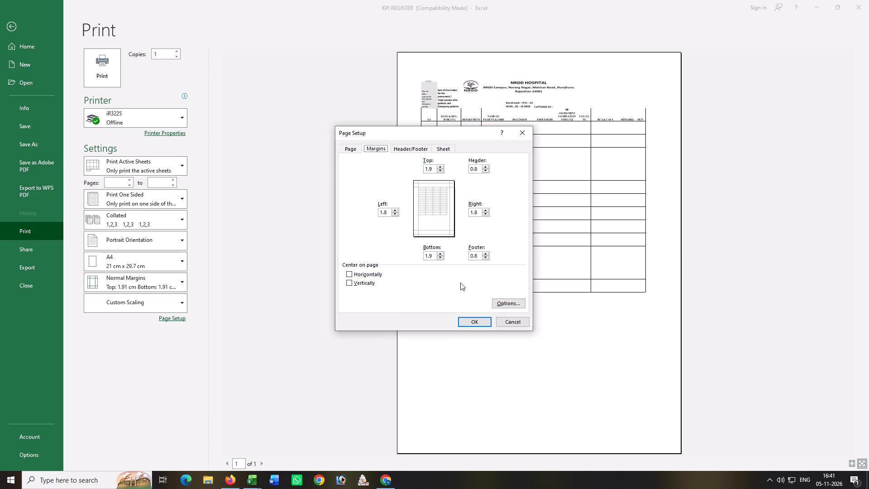
click(410, 149)
click(521, 131)
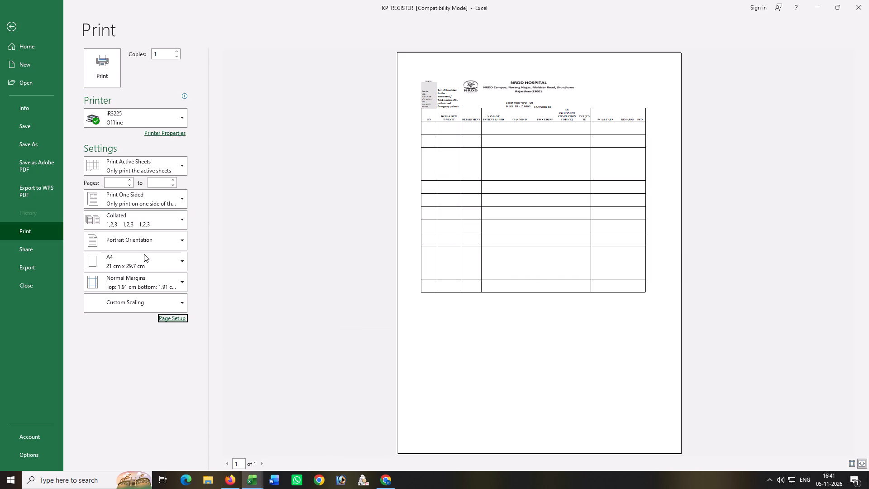
click(122, 112)
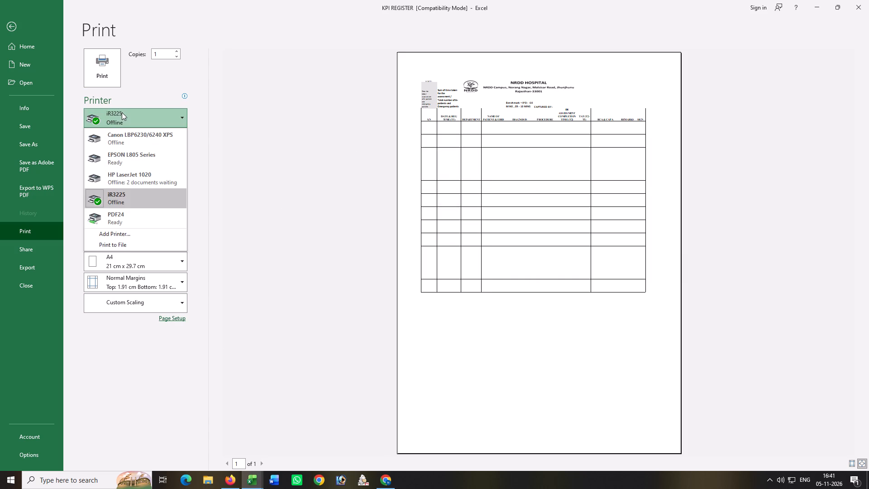
click(22, 26)
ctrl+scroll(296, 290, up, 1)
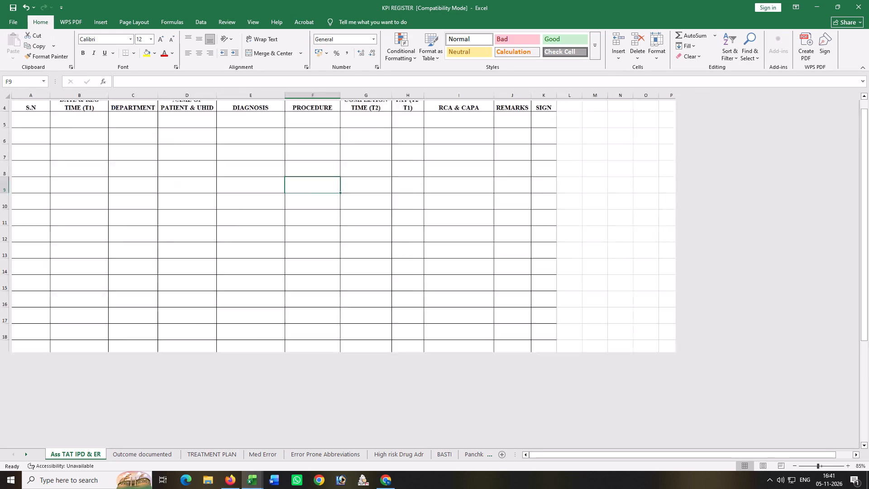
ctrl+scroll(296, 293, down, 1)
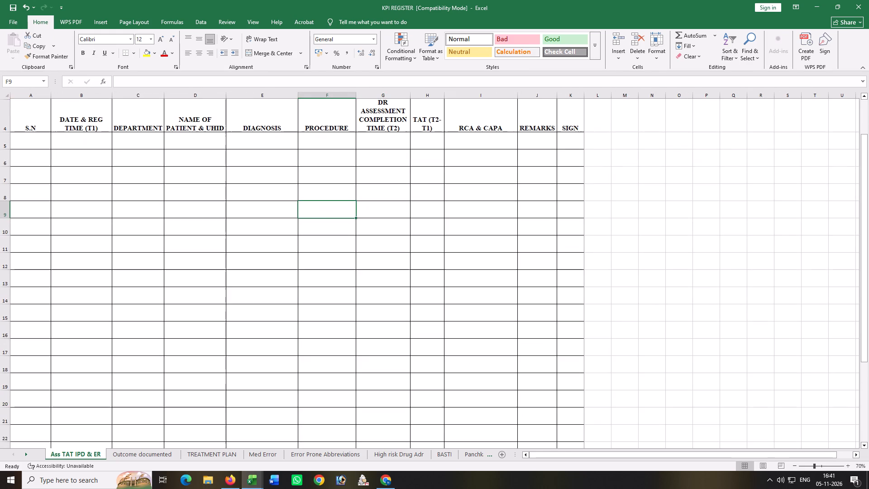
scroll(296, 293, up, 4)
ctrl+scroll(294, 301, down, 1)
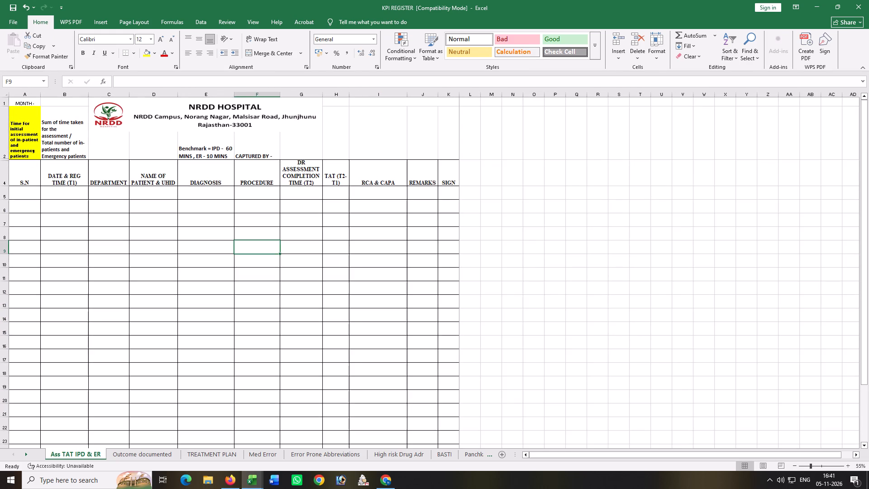
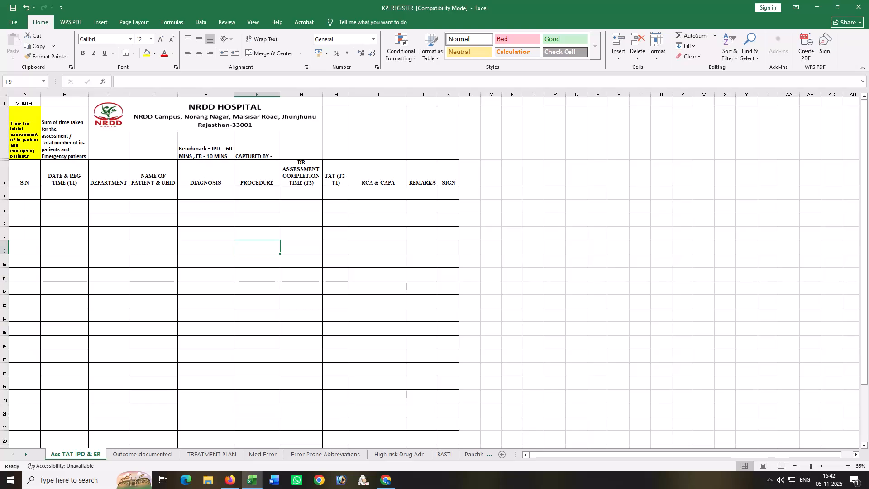
Save the KPI REGISTER workbook.
key(ctrl+s)
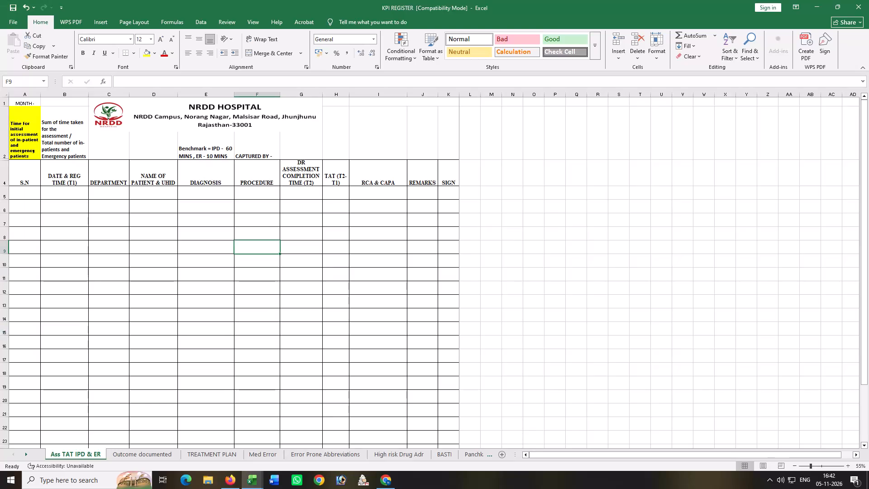
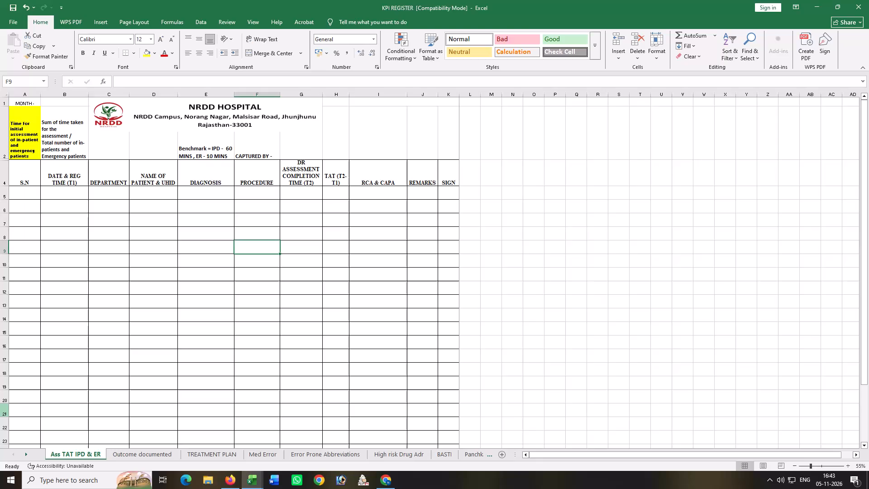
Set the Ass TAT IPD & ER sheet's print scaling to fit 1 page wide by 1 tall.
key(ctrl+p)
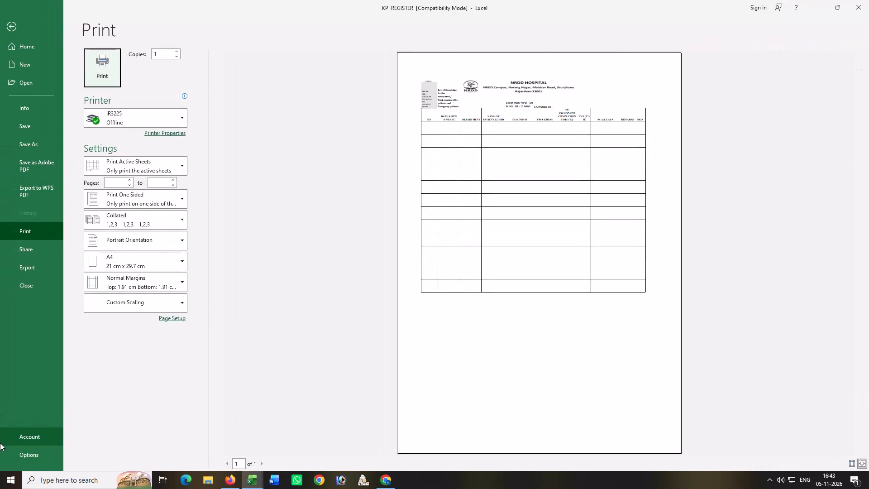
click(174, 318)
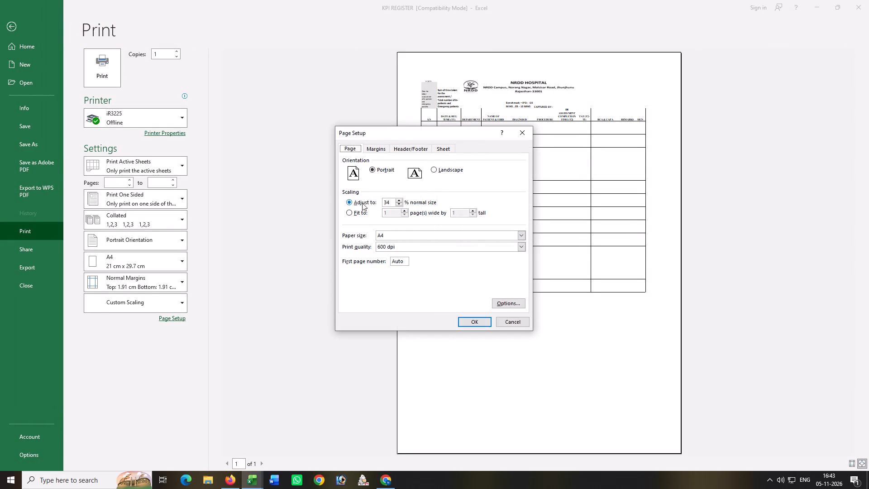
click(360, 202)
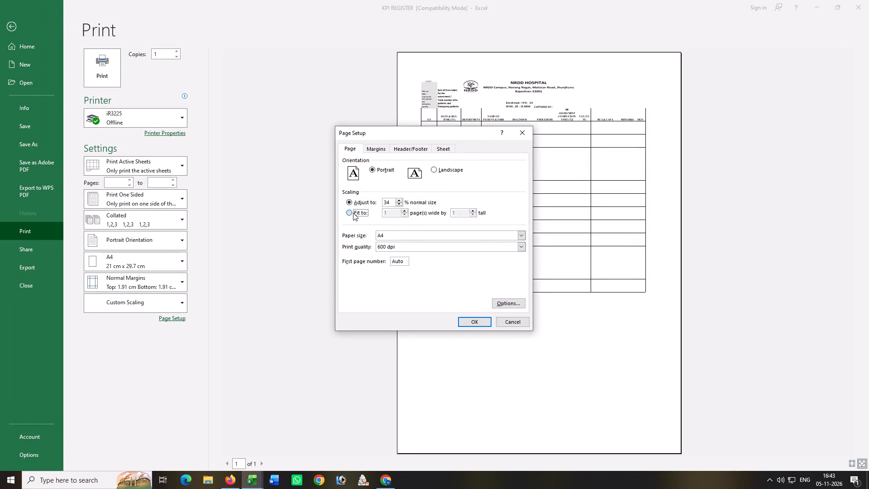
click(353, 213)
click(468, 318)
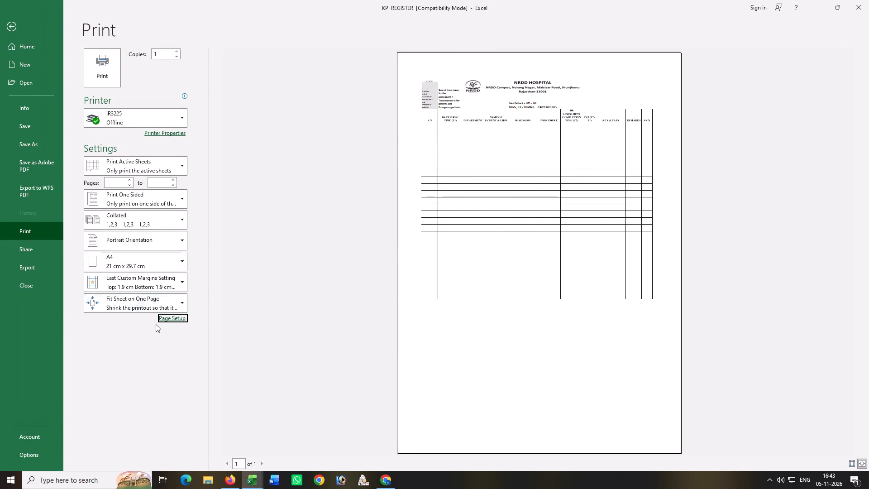
Change the sheet's print orientation to landscape and check the print preview.
click(165, 315)
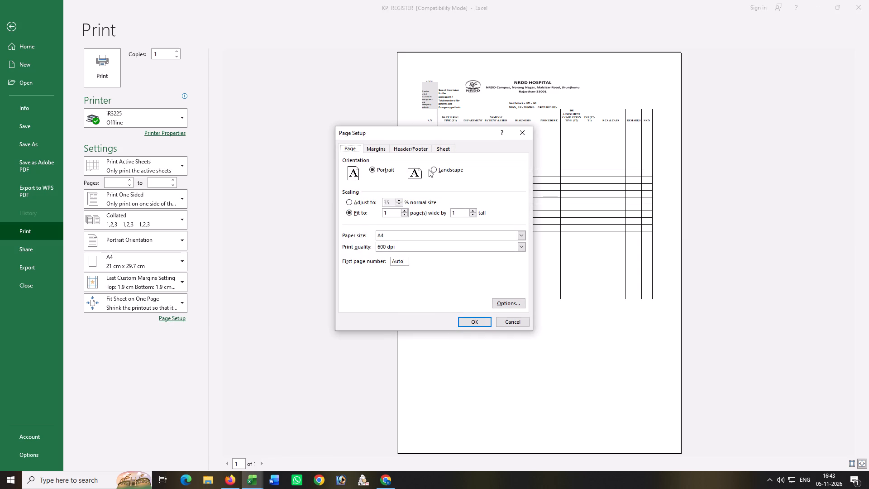
click(431, 169)
click(476, 323)
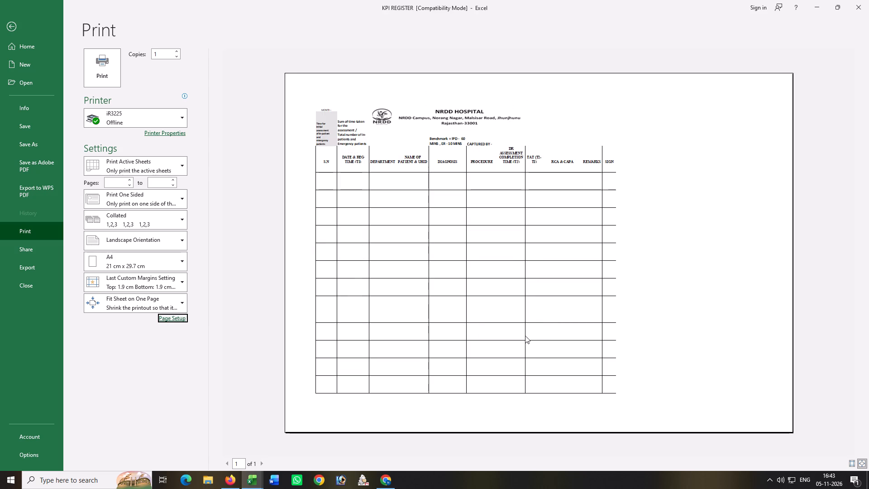
scroll(592, 341, down, 3)
scroll(592, 341, up, 3)
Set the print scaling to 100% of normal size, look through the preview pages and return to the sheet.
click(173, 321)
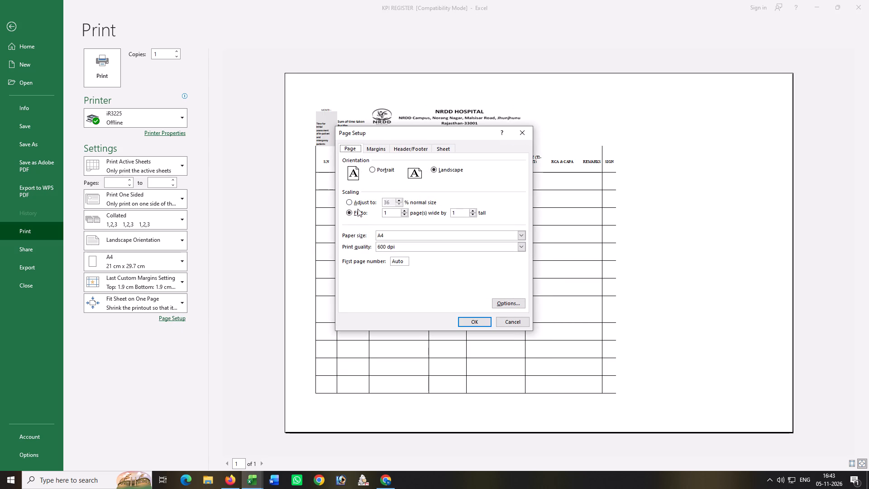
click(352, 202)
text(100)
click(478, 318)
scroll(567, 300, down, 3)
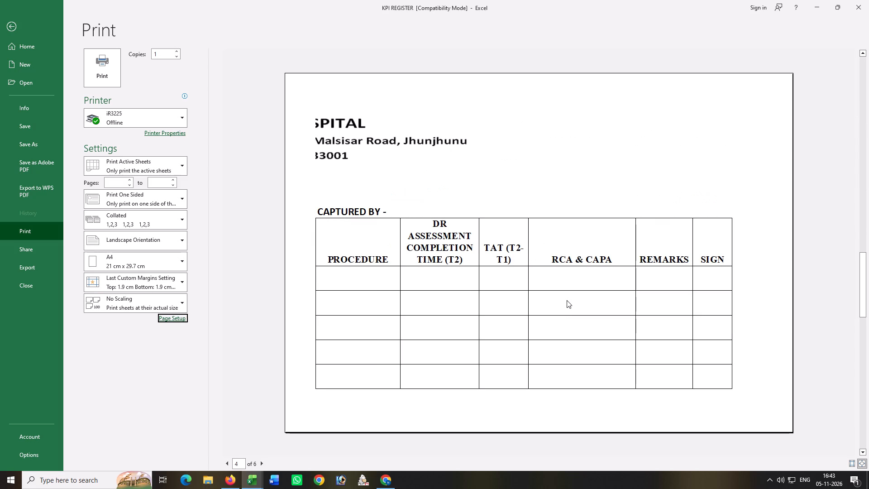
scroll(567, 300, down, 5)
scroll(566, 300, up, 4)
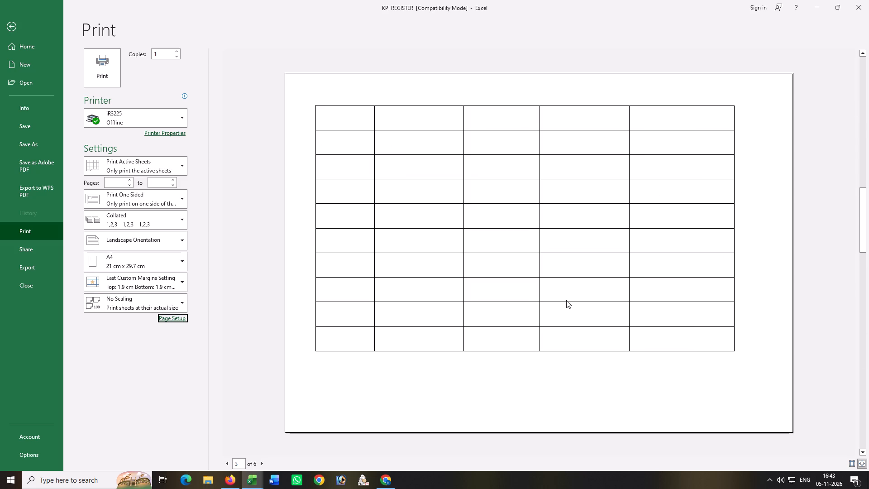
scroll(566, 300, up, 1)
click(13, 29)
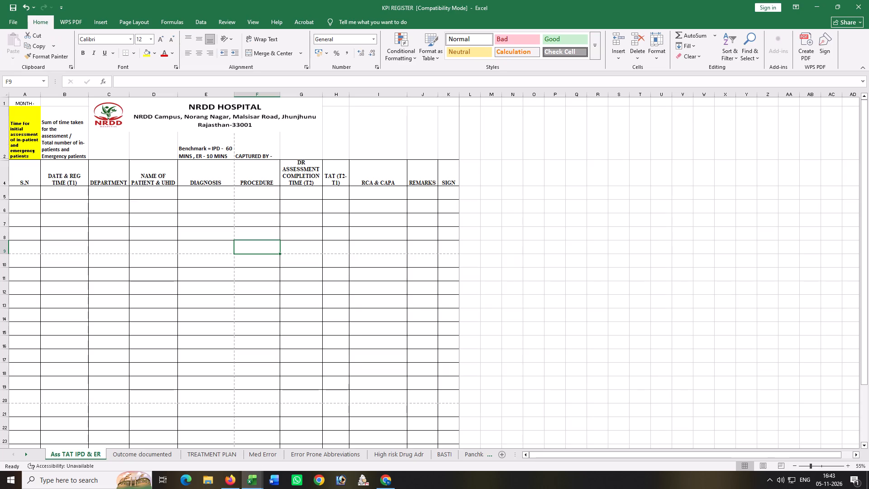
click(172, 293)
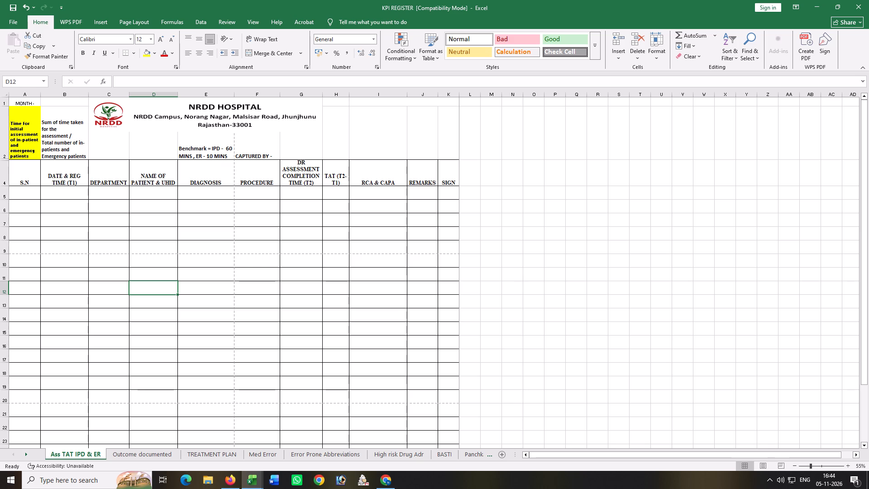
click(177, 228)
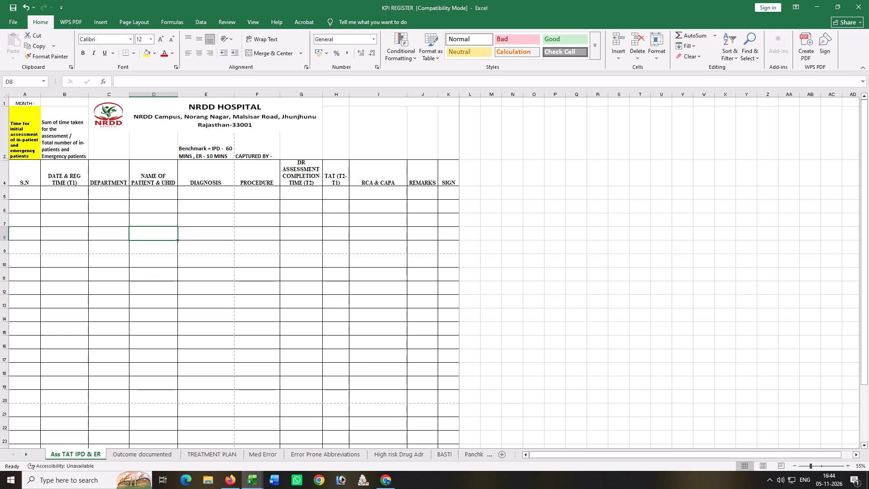
Set the left and right print margins of the Ass TAT IPD & ER sheet to 1.3.
key(ctrl+p)
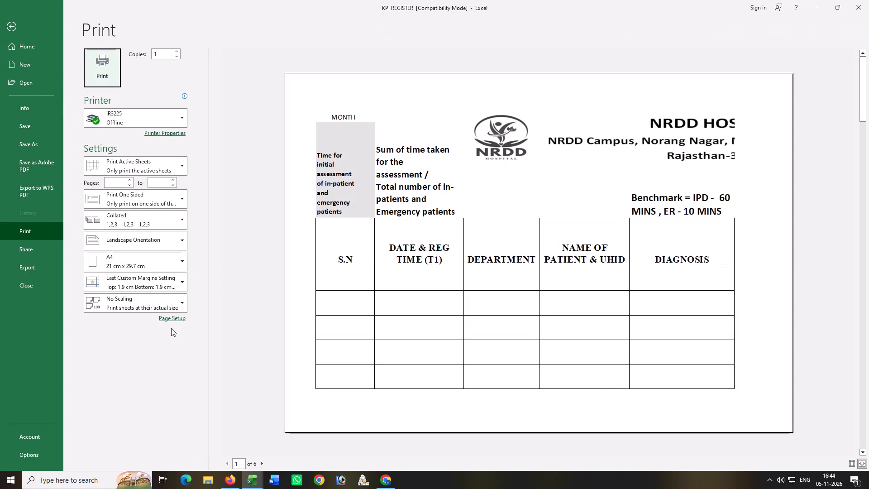
click(172, 321)
click(373, 148)
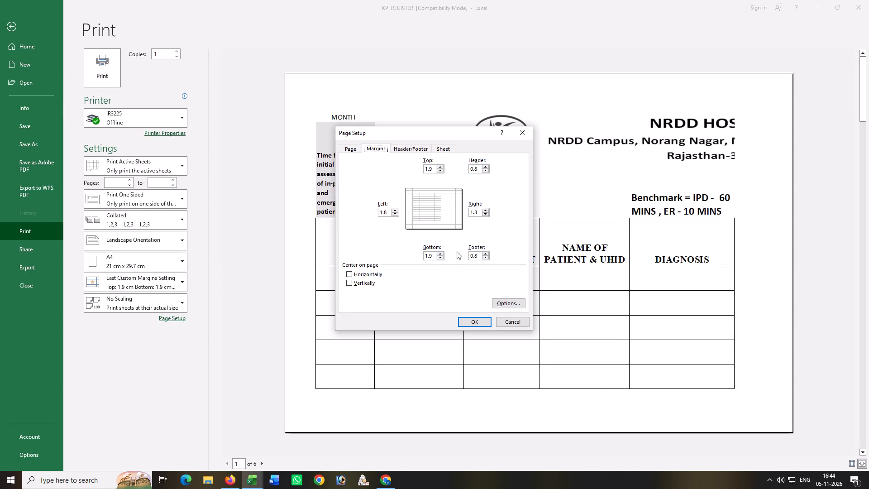
click(484, 213)
click(395, 215)
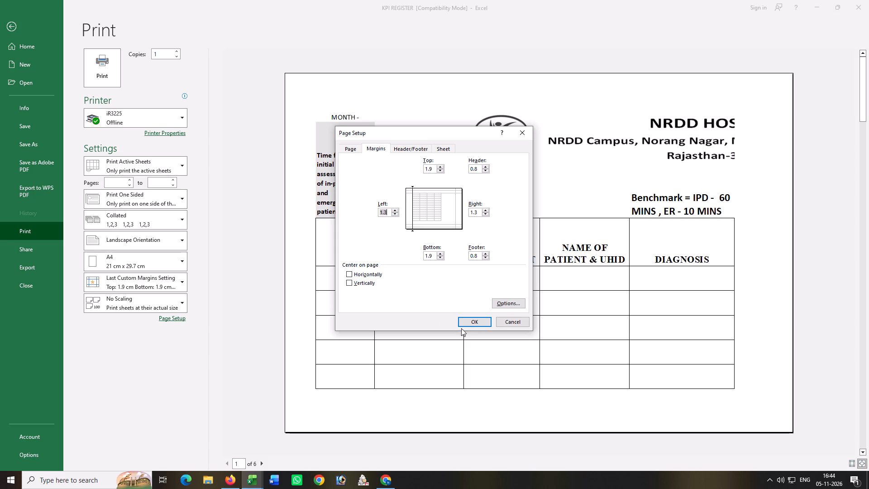
click(474, 322)
Set the sheet's print scaling to 80% of normal size.
click(173, 318)
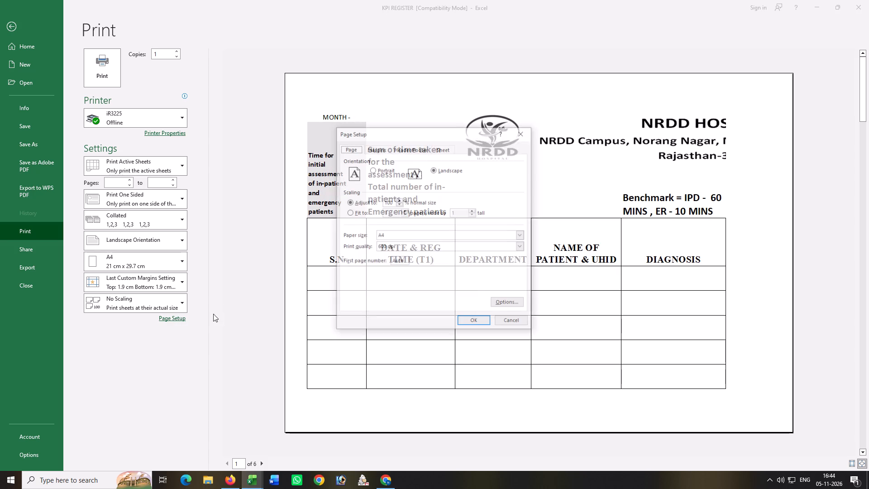
triple_click(399, 204)
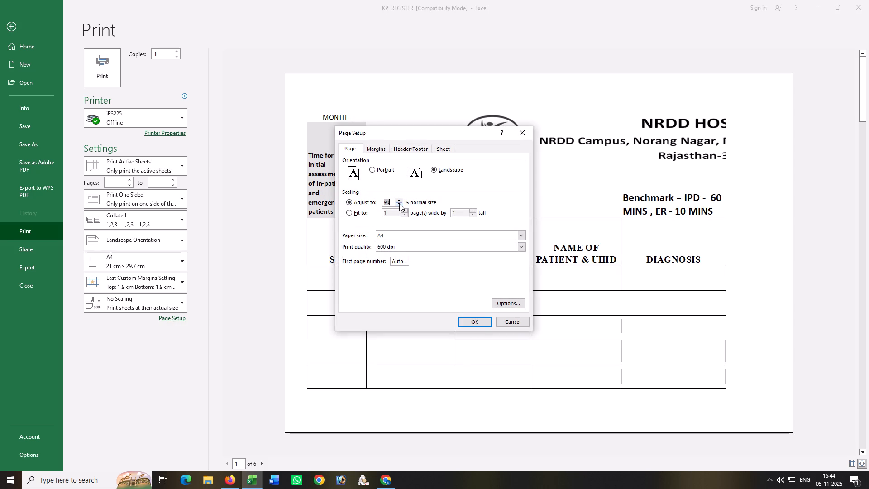
click(399, 204)
click(473, 320)
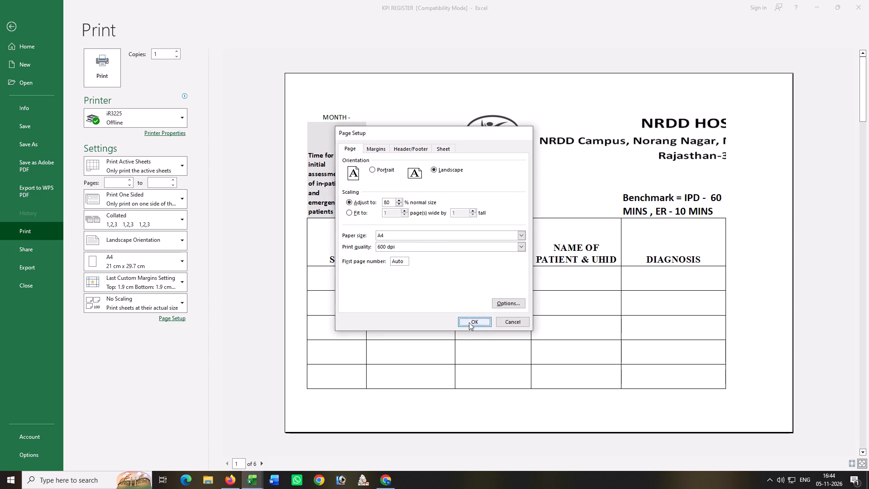
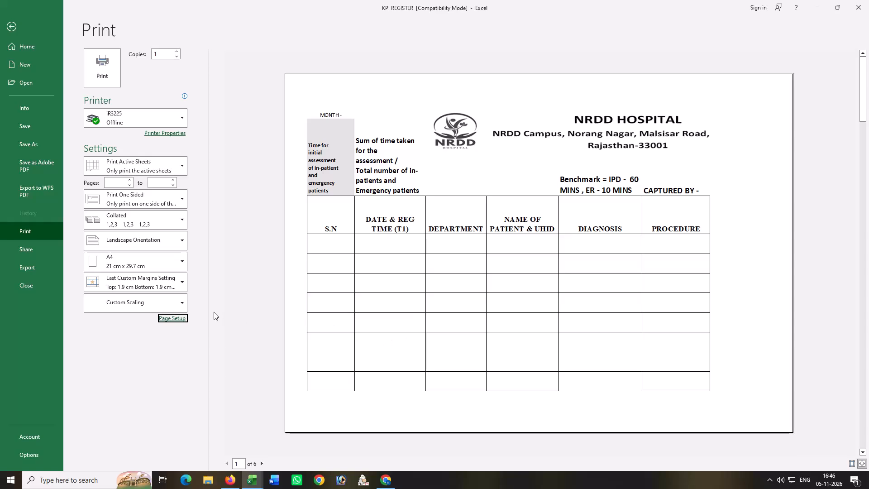
Reduce the Ass TAT IPD & ER sheet's print scaling to 55% of normal size, check the preview pages and return to the sheet.
click(168, 327)
click(168, 320)
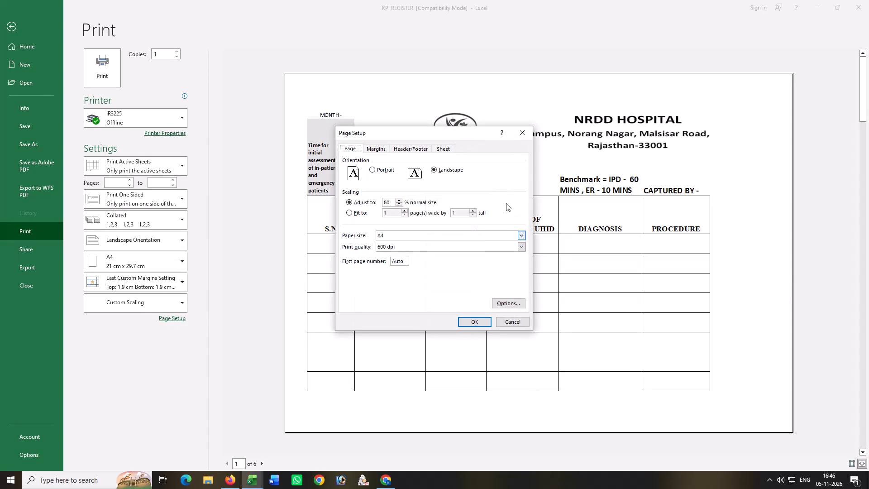
triple_click(401, 204)
click(476, 319)
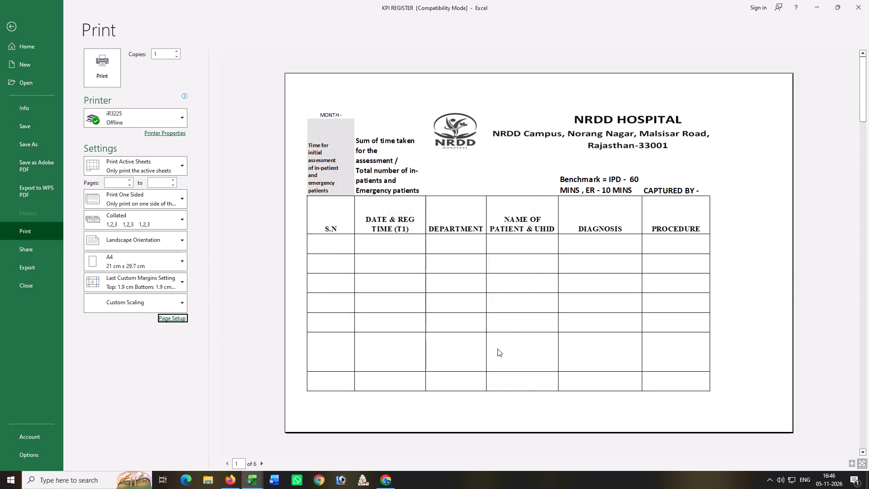
scroll(668, 305, down, 2)
scroll(668, 305, up, 1)
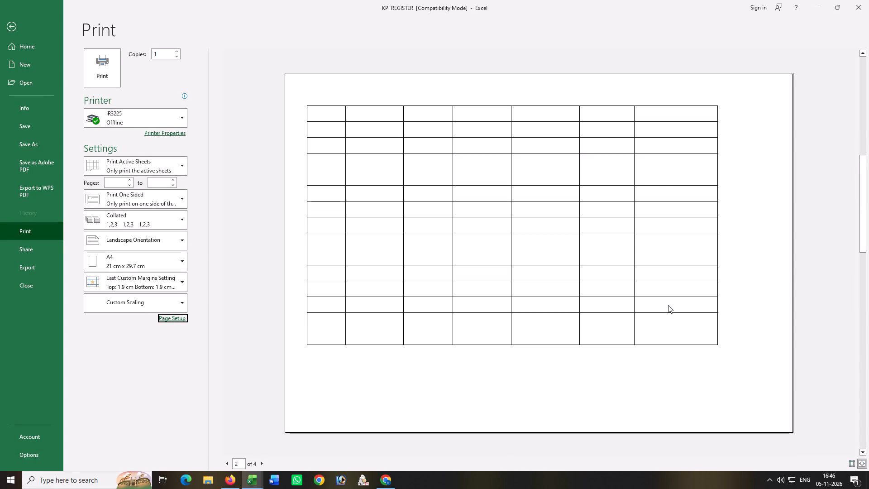
scroll(668, 305, up, 1)
click(180, 320)
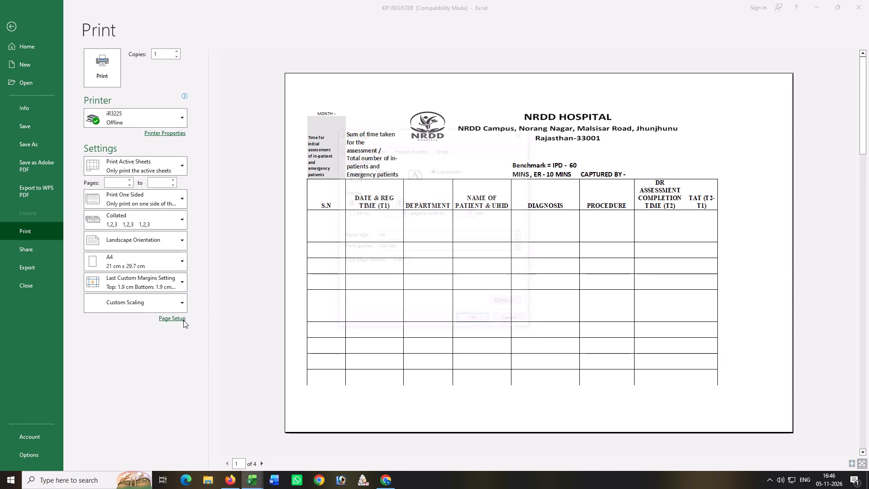
double_click(398, 204)
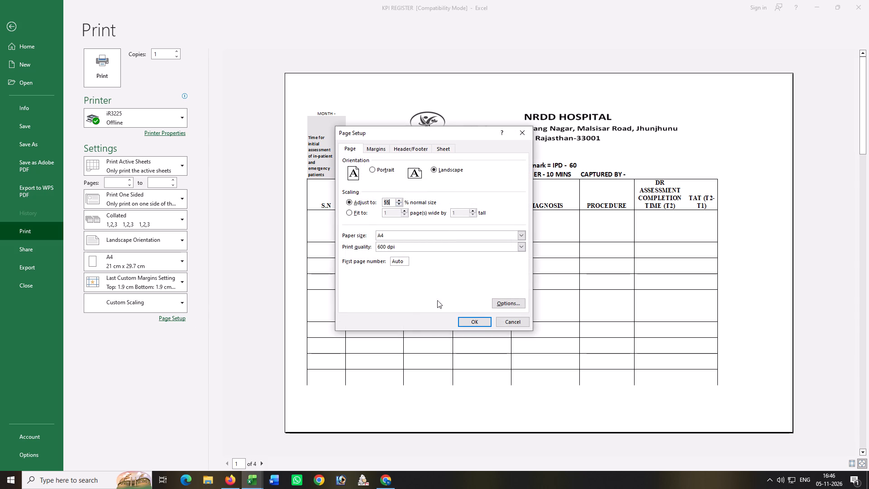
click(479, 322)
scroll(696, 294, up, 2)
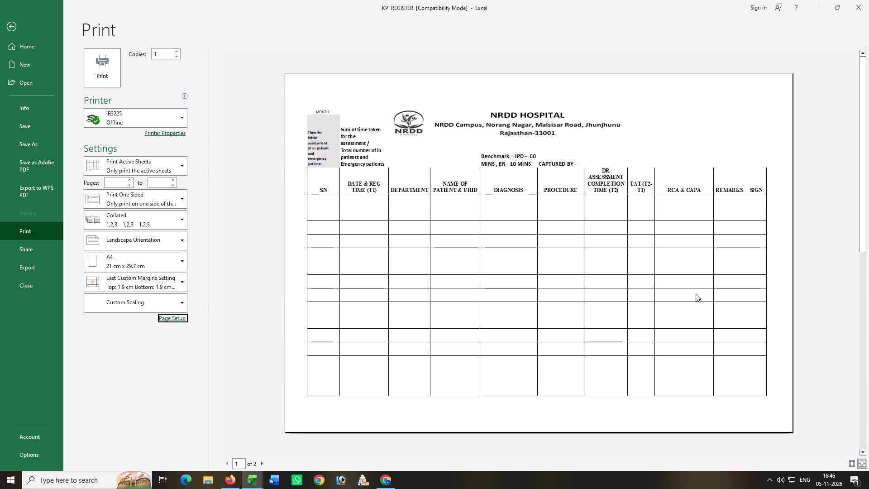
scroll(696, 294, down, 3)
scroll(696, 294, up, 3)
scroll(696, 294, down, 3)
scroll(696, 294, up, 4)
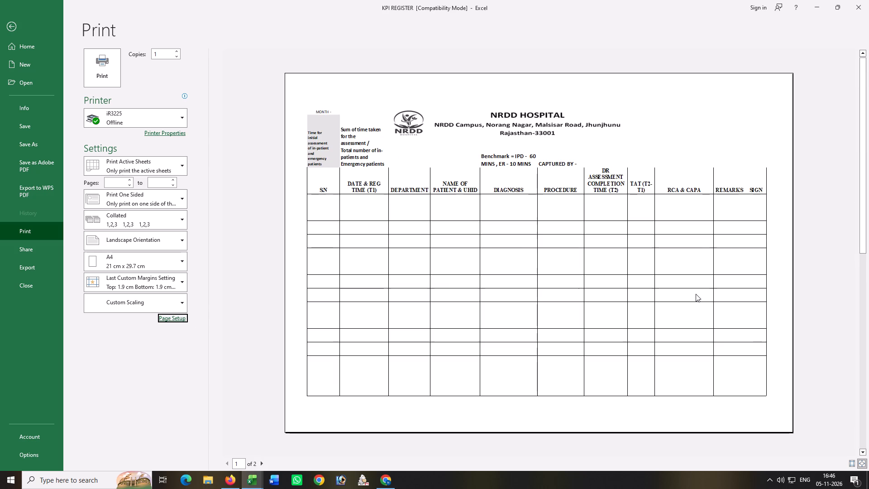
click(14, 30)
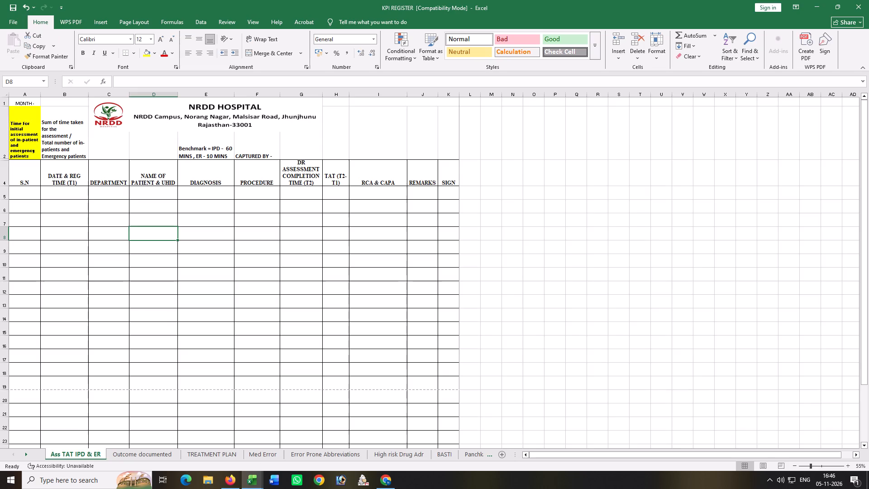
Delete rows 20 to 30 of the Ass TAT IPD & ER sheet.
scroll(330, 331, down, 3)
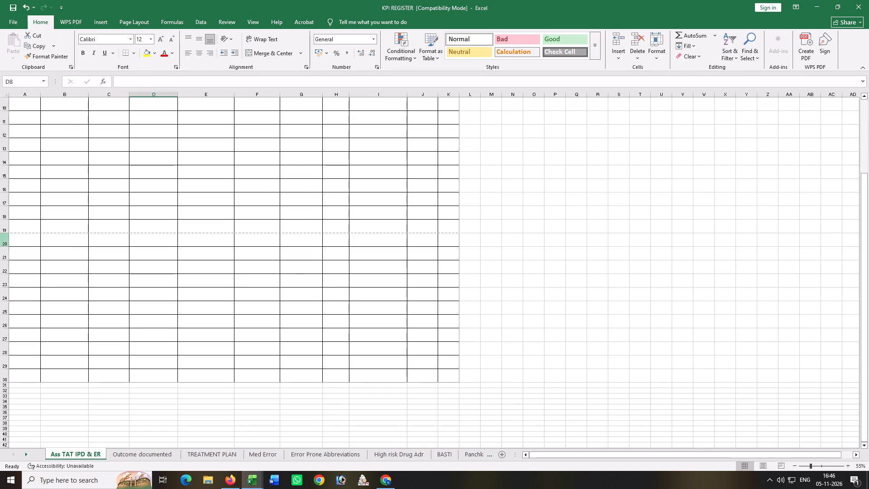
drag(7, 240, 5, 370)
right_click(5, 370)
click(25, 308)
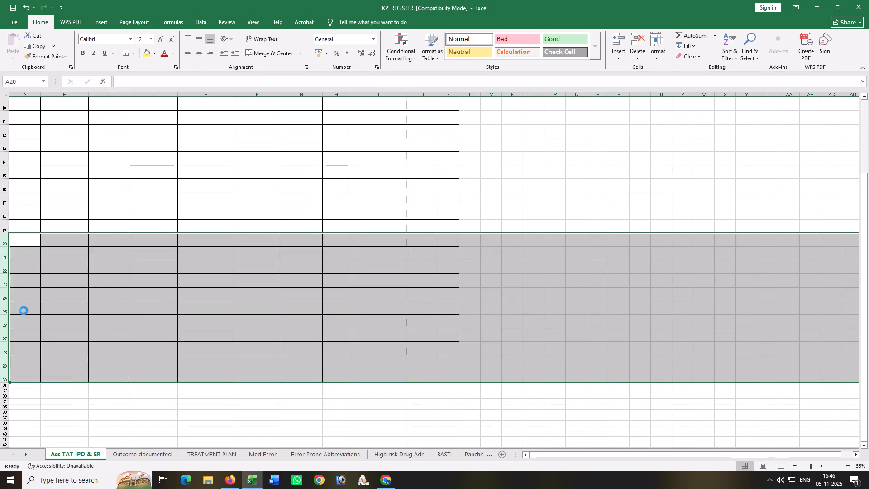
click(308, 367)
scroll(308, 365, up, 11)
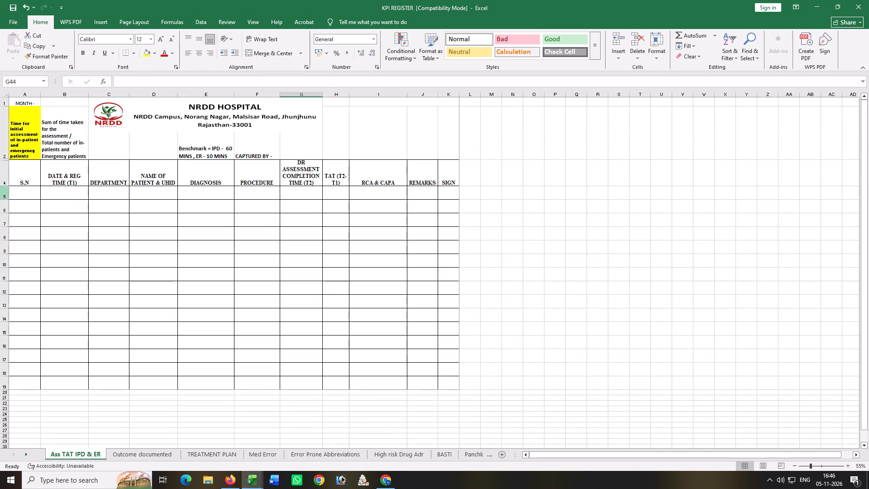
Increase the height of rows 5 to 19 uniformly by about half.
drag(5, 194, 3, 380)
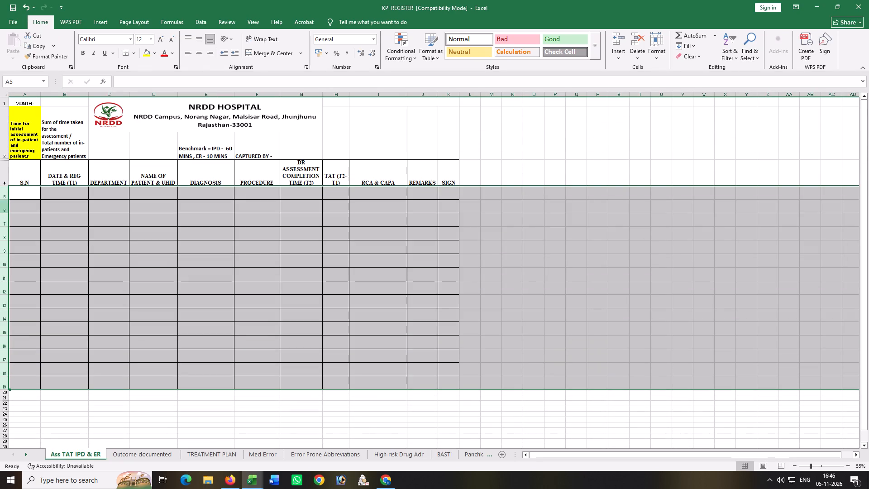
drag(6, 200, 6, 206)
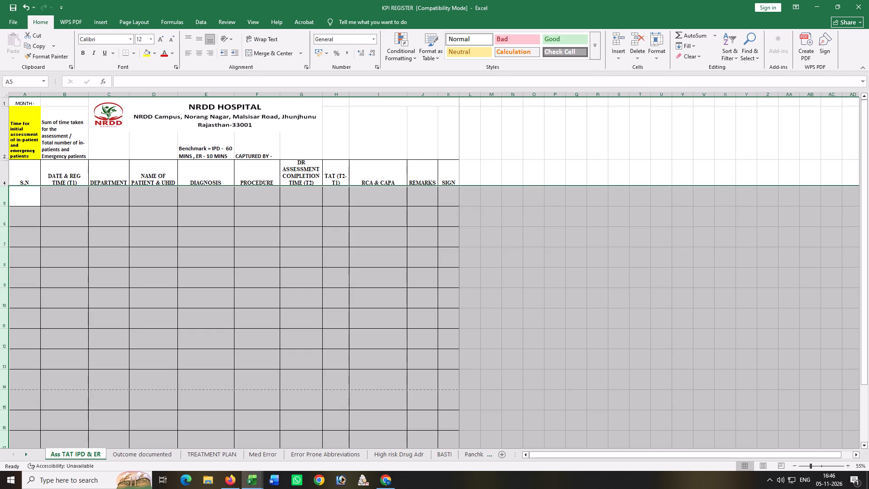
scroll(151, 317, down, 3)
scroll(152, 317, up, 3)
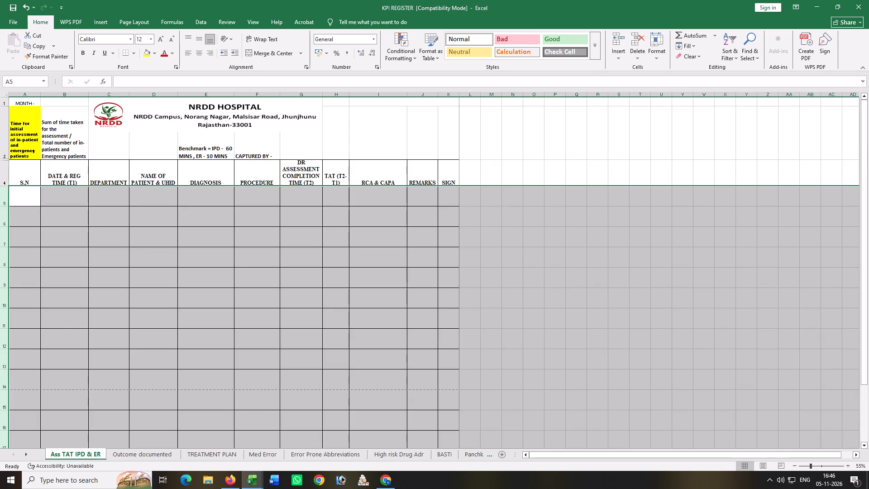
click(357, 240)
Delete rows 15 to 19 of the Ass TAT IPD & ER sheet, check the print preview and return to the sheet.
scroll(141, 297, down, 2)
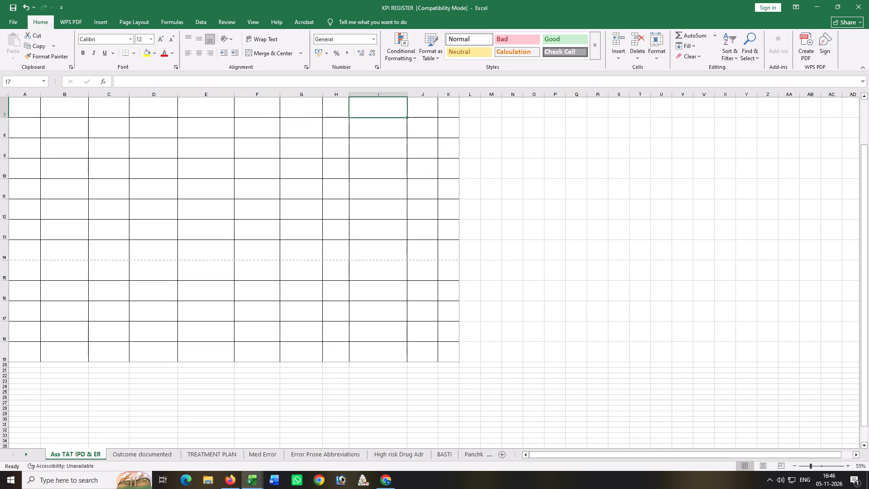
drag(2, 274, 4, 359)
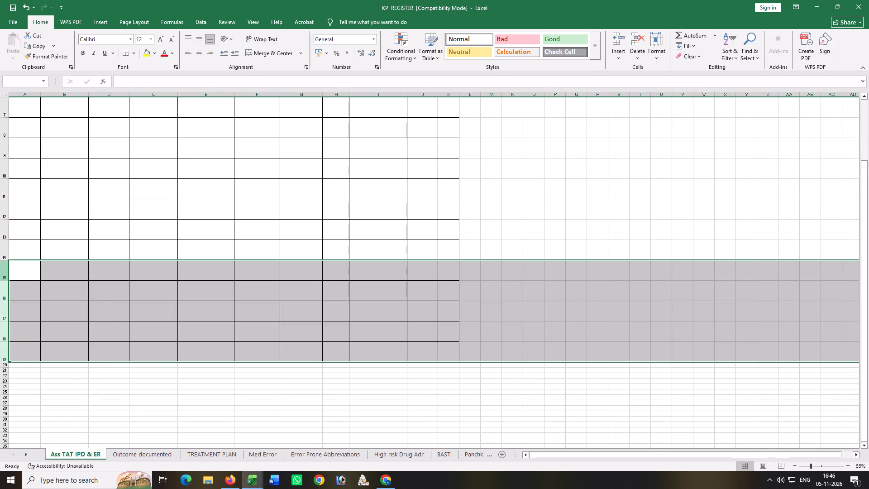
right_click(5, 356)
click(33, 297)
click(196, 366)
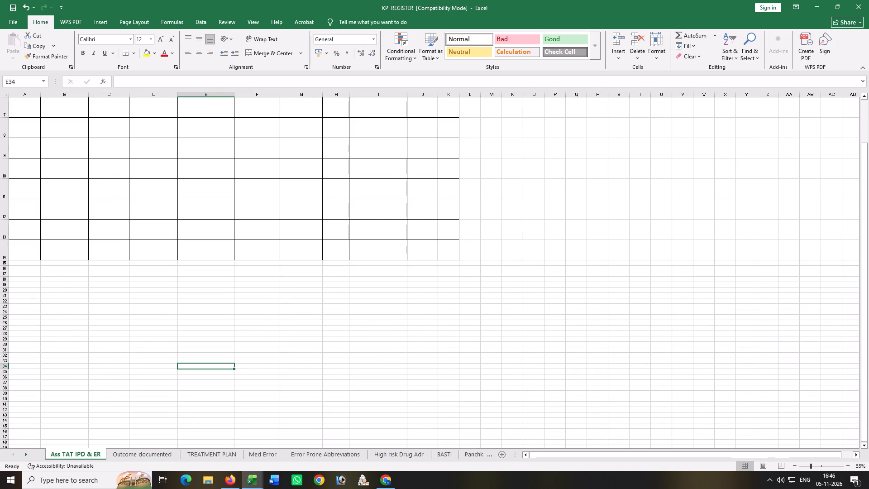
key(ctrl+p)
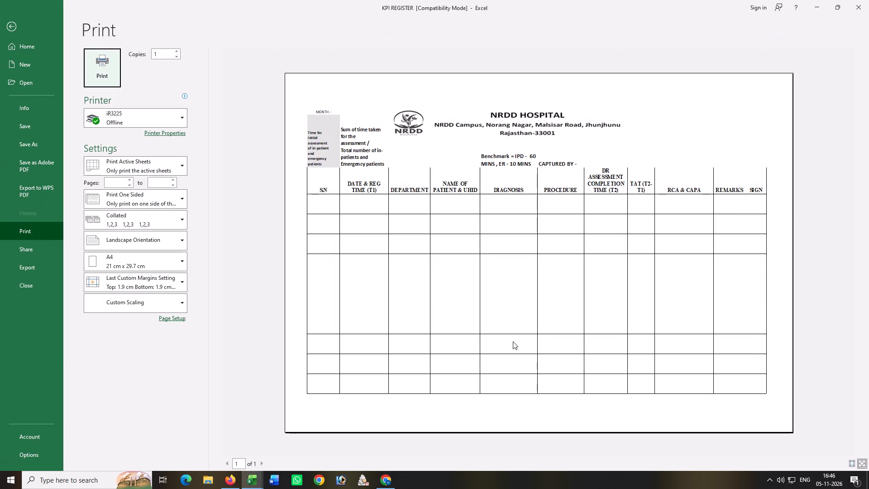
scroll(487, 333, down, 2)
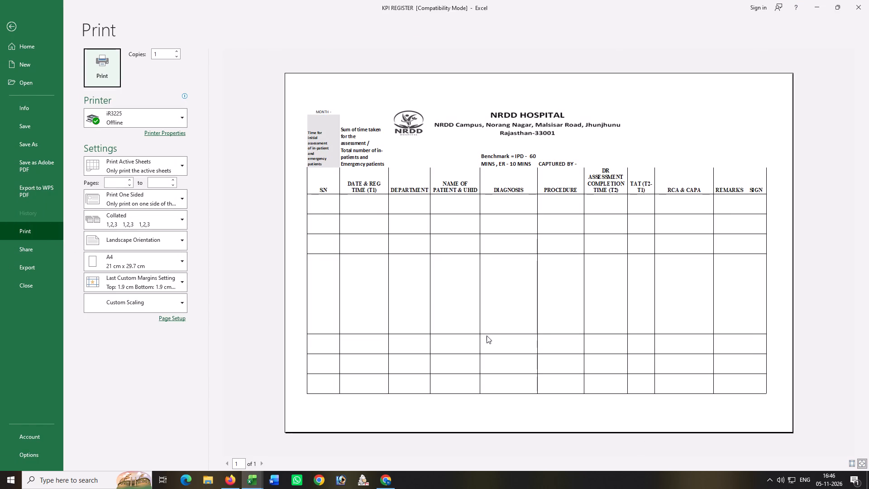
scroll(487, 336, up, 2)
scroll(486, 338, down, 2)
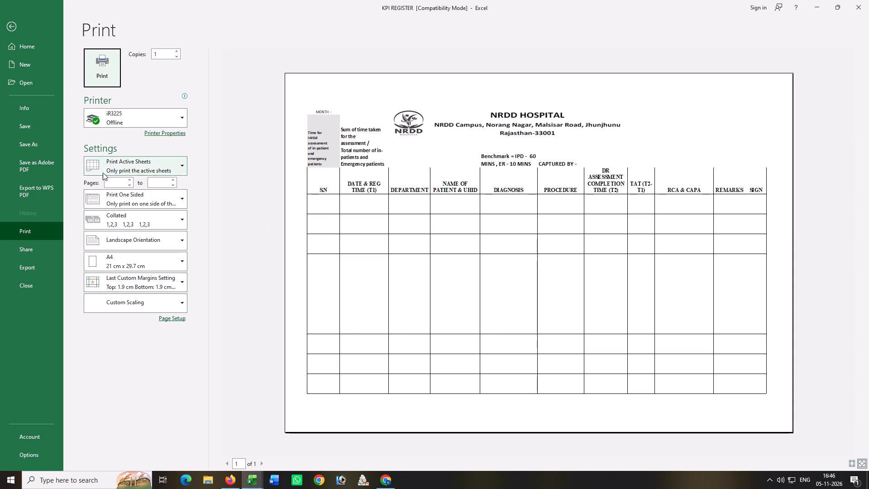
click(11, 28)
Switch to the Outcome documented sheet and save the workbook.
click(138, 452)
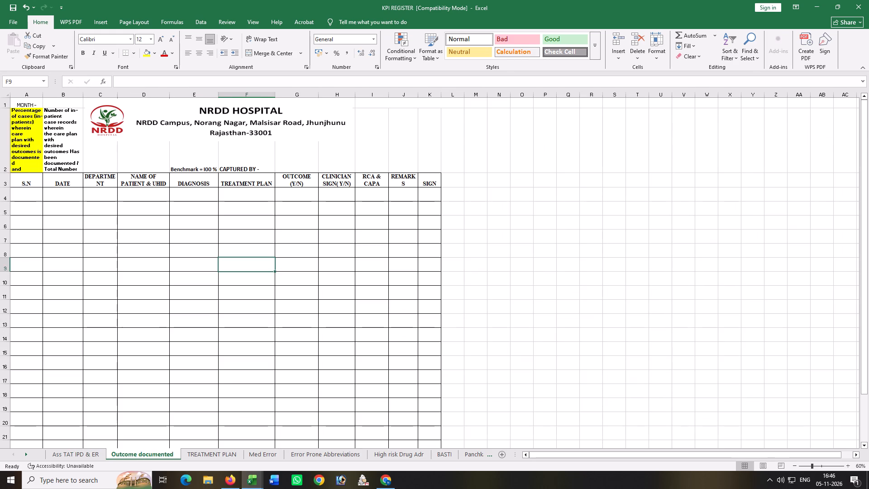
key(ctrl+s)
Change the Outcome documented sheet's print orientation to landscape and return to the sheet.
key(ctrl+p)
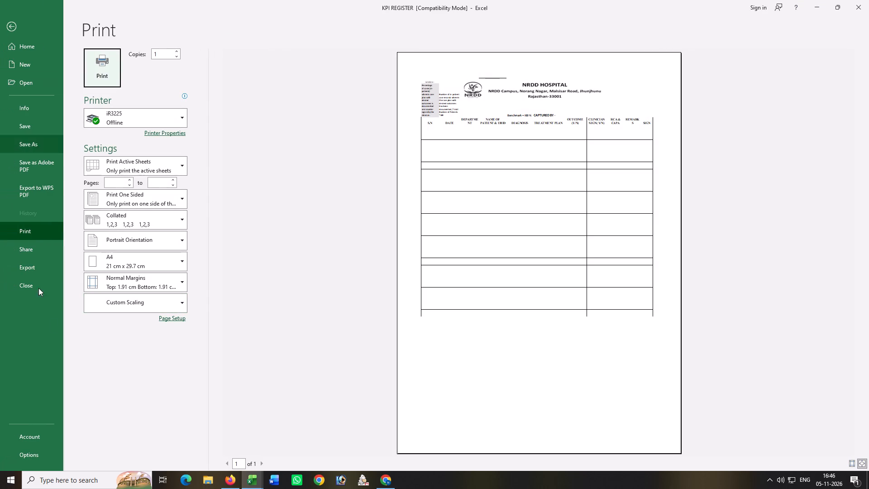
click(126, 241)
click(132, 284)
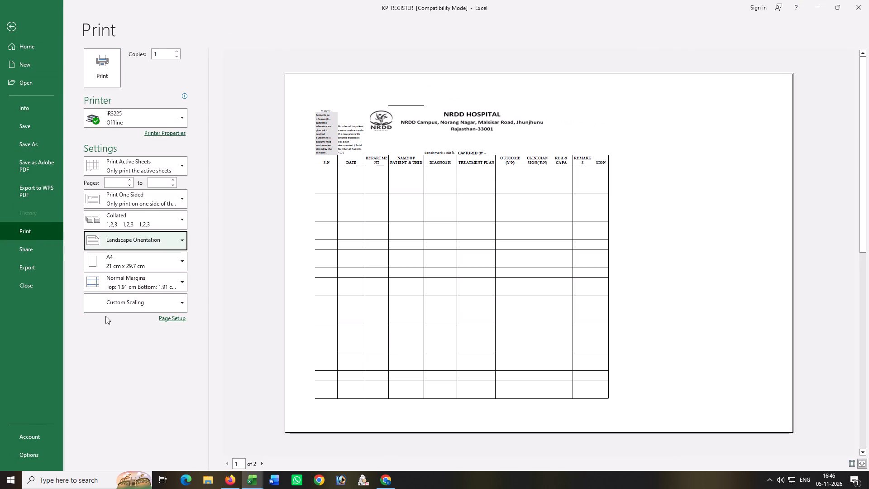
click(8, 28)
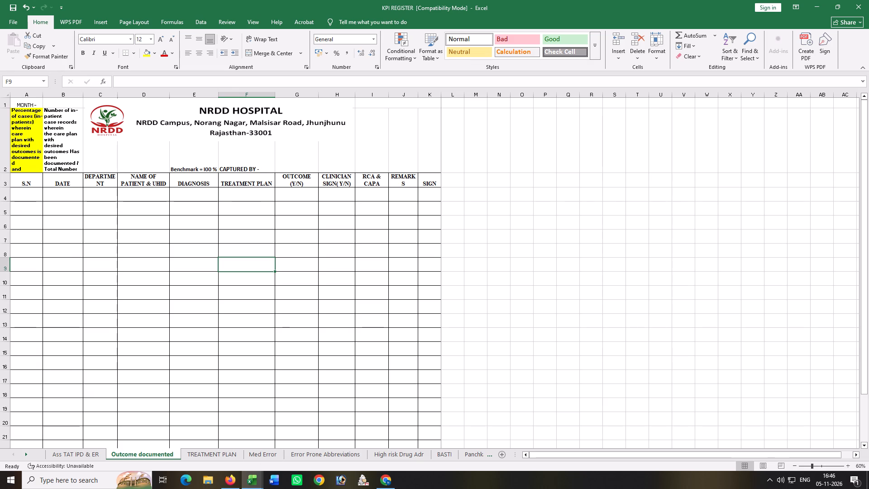
Widen the DEPARTMENT, NAME OF PATIENT & UHID, TREATMENT PLAN, CLINICIAN SIGN, RCA & CAPA and REMARKS columns of the Outcome documented sheet.
drag(115, 96, 130, 98)
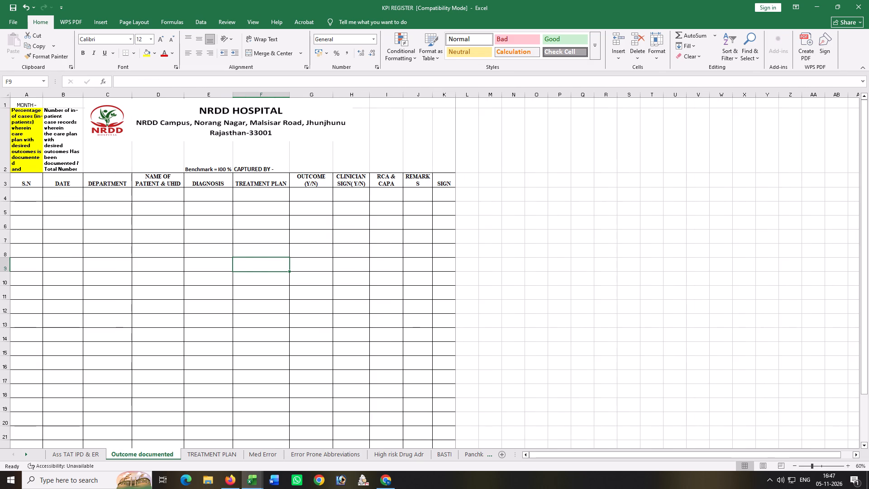
drag(183, 95, 199, 96)
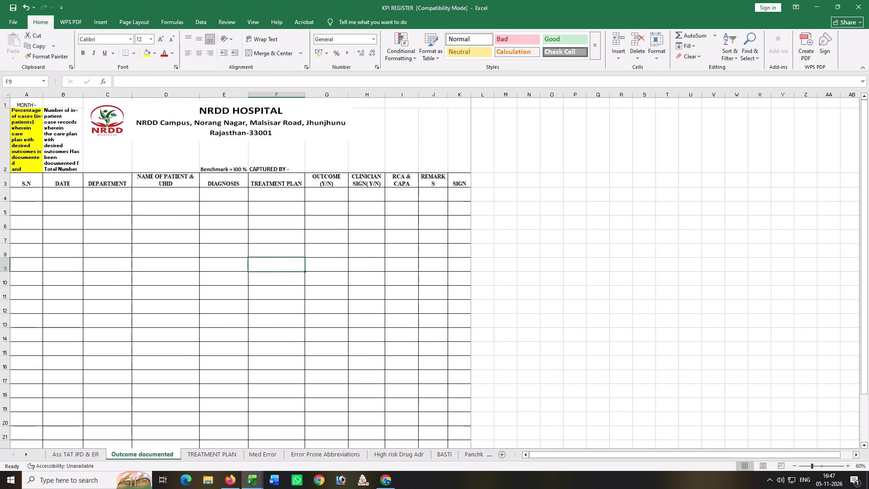
drag(305, 95, 320, 95)
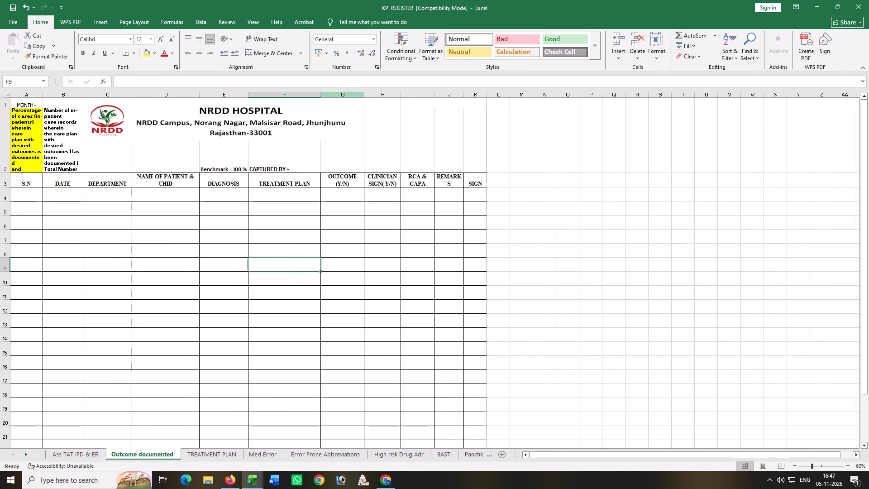
click(365, 95)
drag(402, 93, 406, 93)
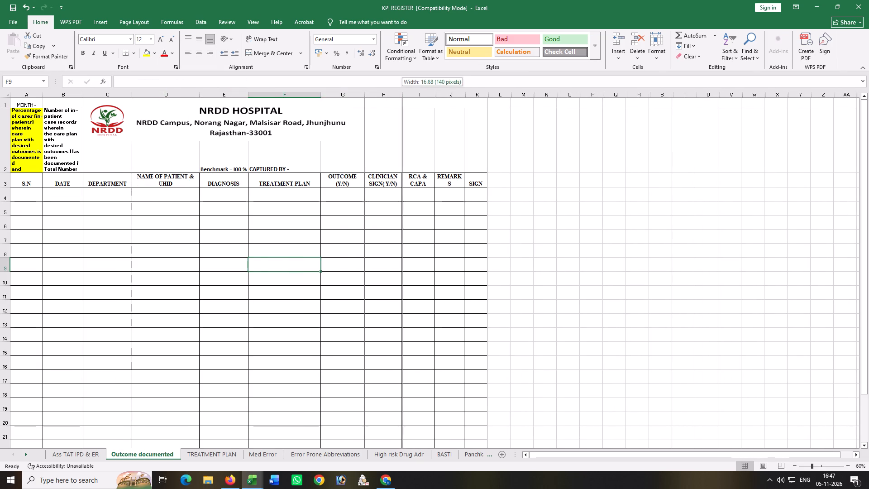
drag(406, 93, 421, 94)
drag(455, 94, 464, 95)
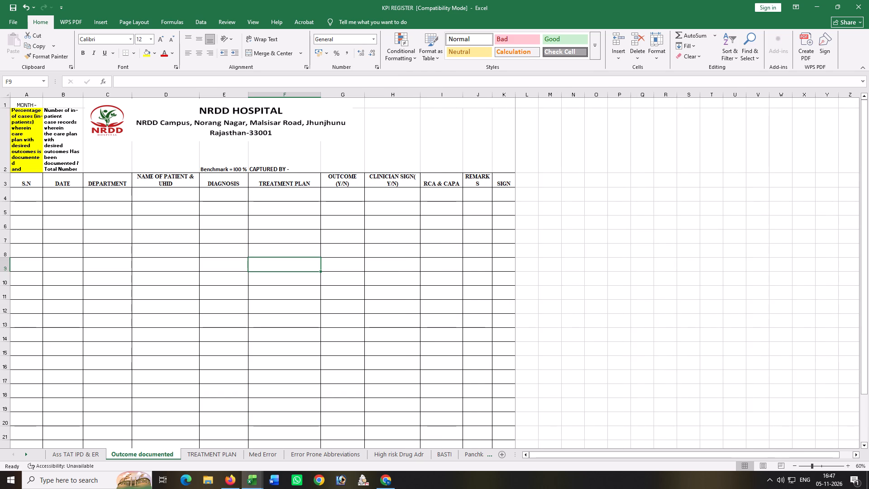
drag(493, 94, 501, 94)
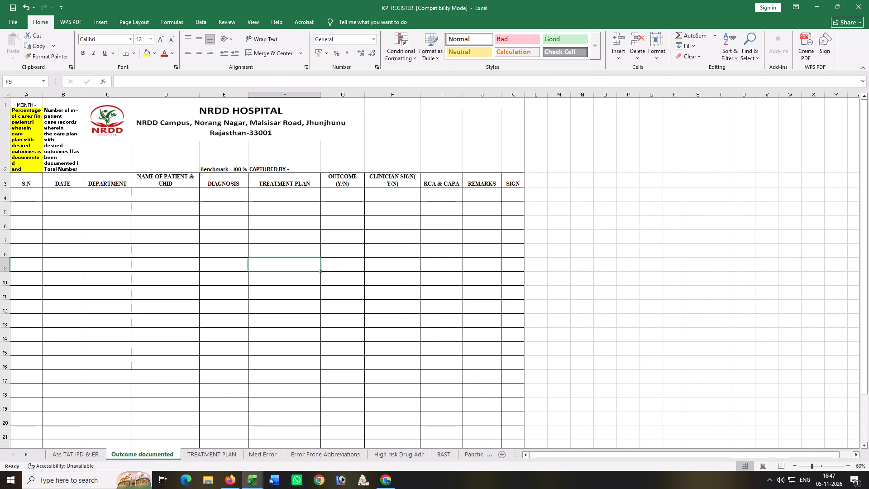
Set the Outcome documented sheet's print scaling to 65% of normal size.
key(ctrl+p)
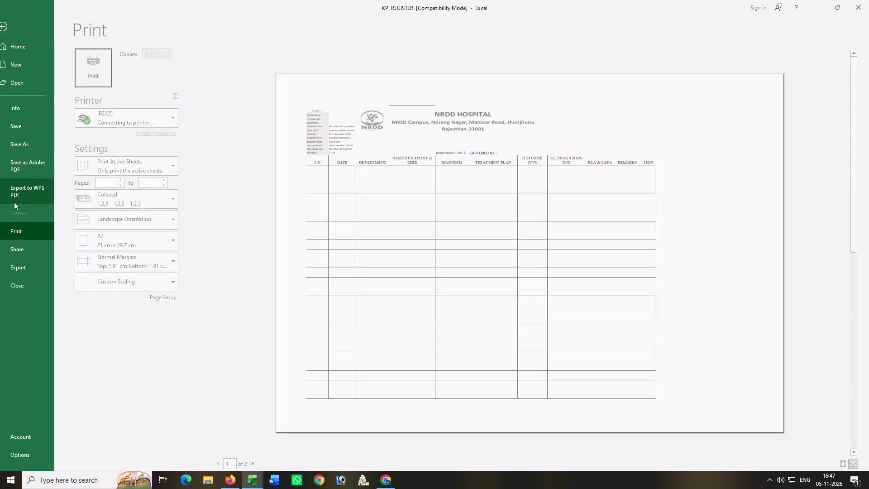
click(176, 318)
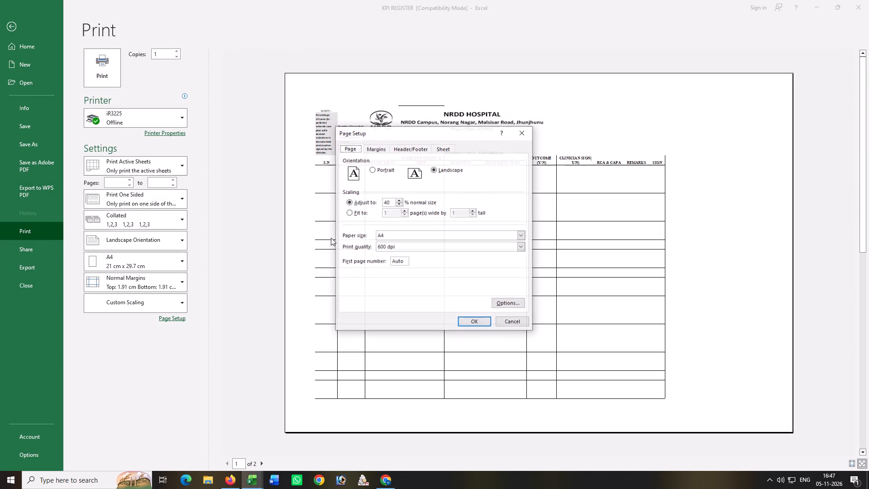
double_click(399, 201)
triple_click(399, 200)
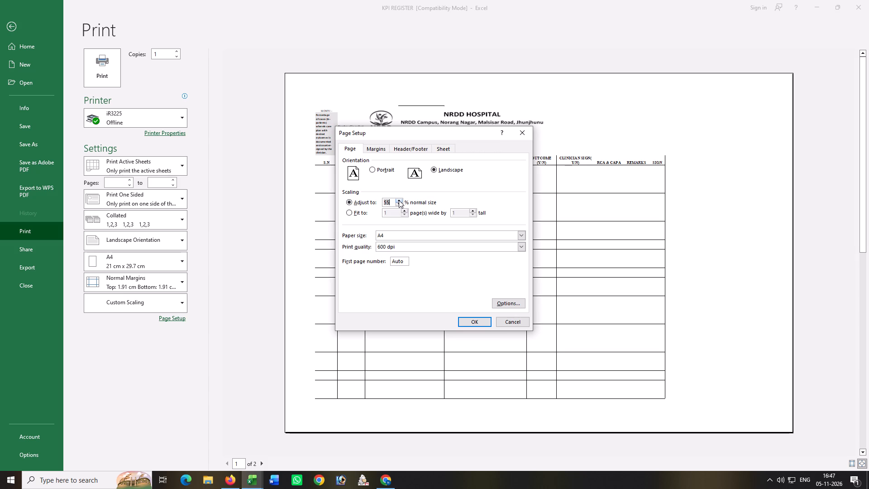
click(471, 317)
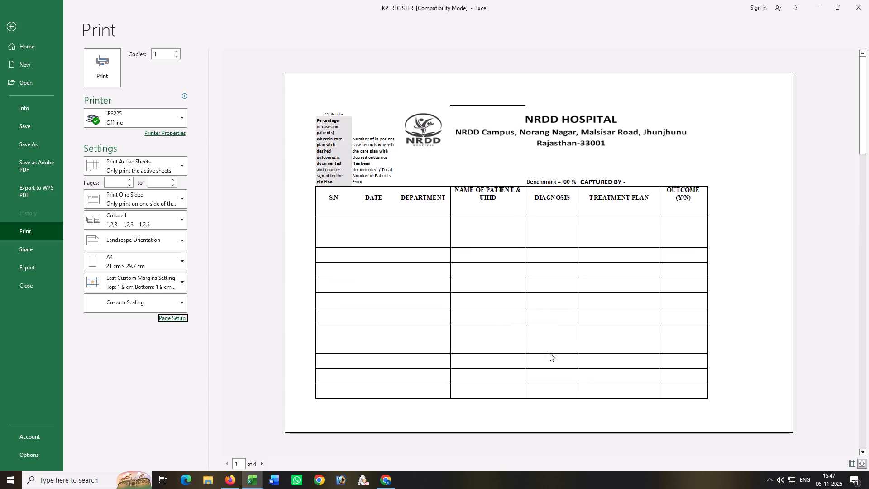
Set the Outcome documented sheet's print scaling to 60% of normal size and look through the preview pages.
click(168, 319)
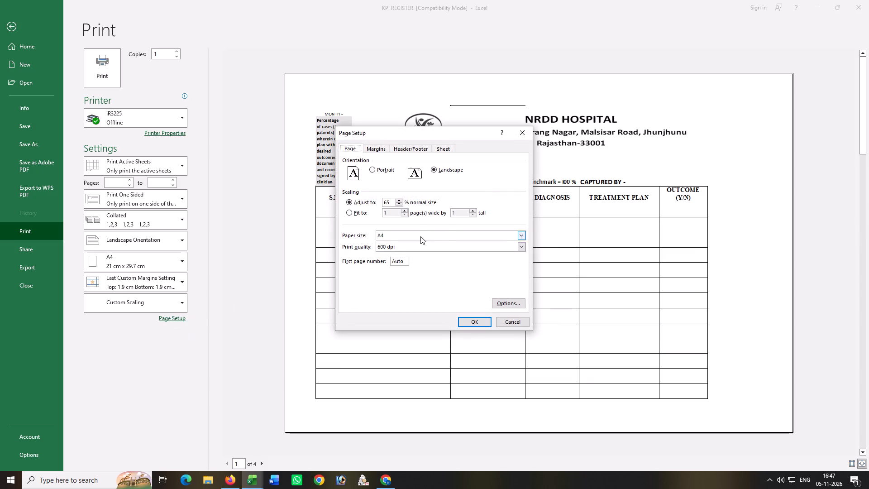
click(399, 204)
click(470, 321)
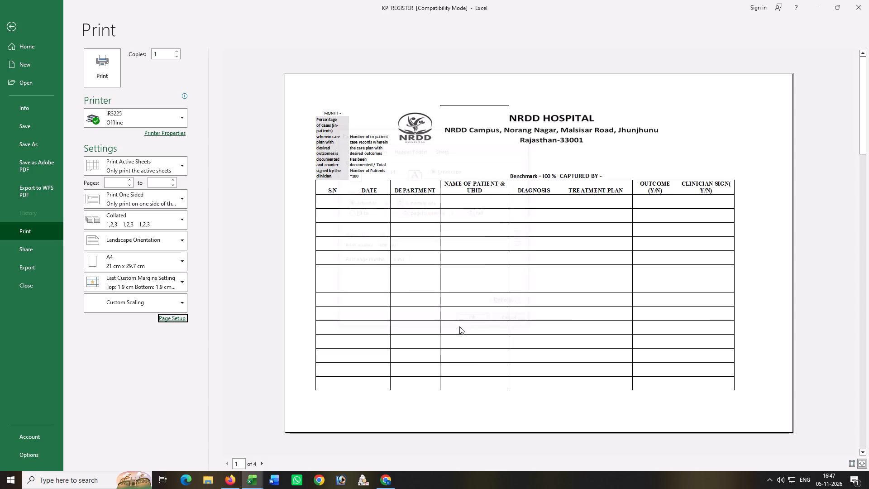
scroll(621, 284, down, 5)
scroll(620, 286, up, 2)
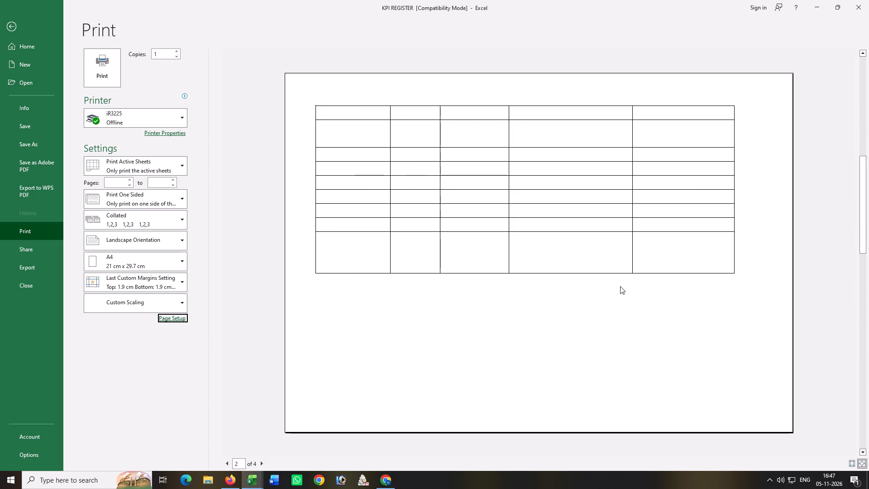
scroll(620, 286, up, 1)
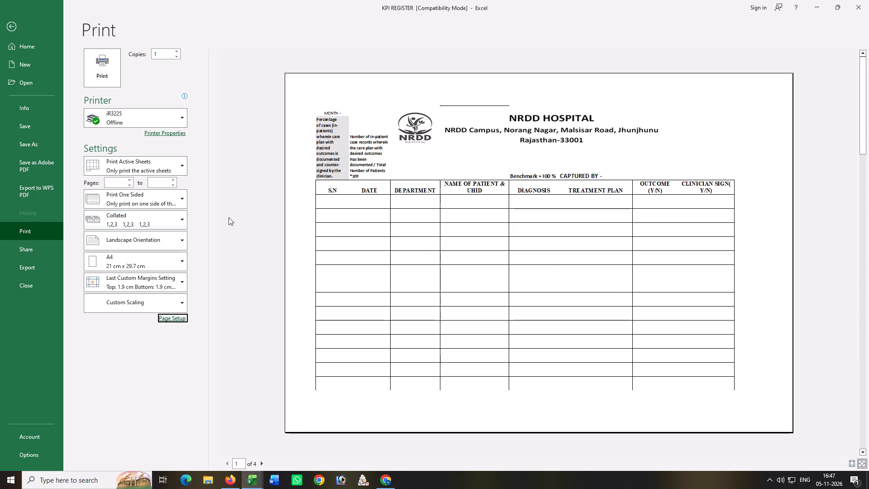
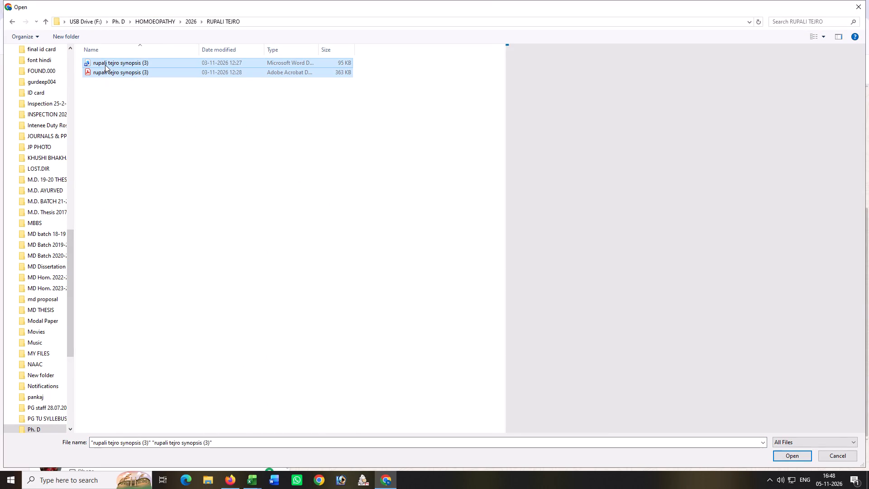
Examine the preview of the selected Ph.D. synopsis, from the title page and supervisor's certificate through to the introduction.
scroll(683, 282, down, 12)
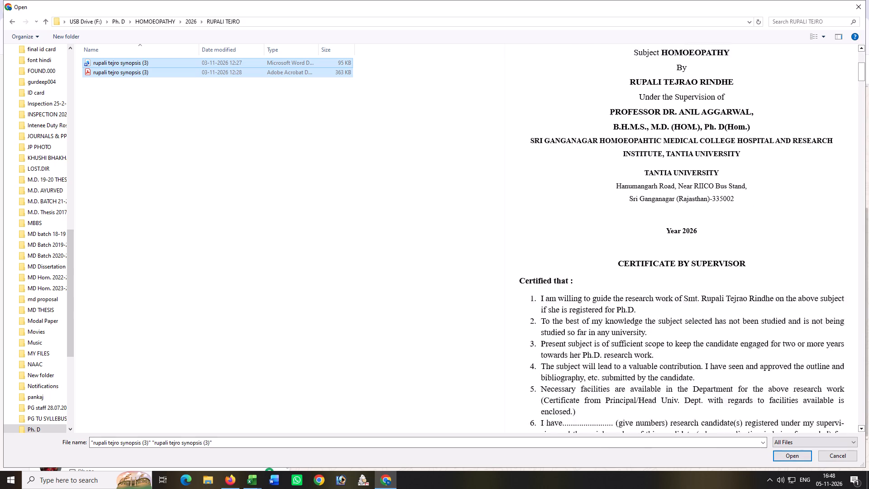
scroll(683, 293, down, 20)
scroll(683, 293, down, 13)
scroll(670, 365, down, 6)
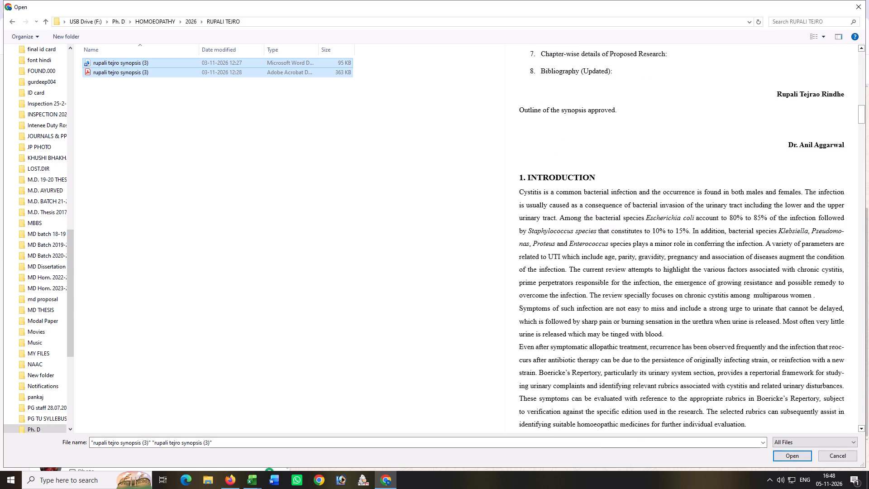
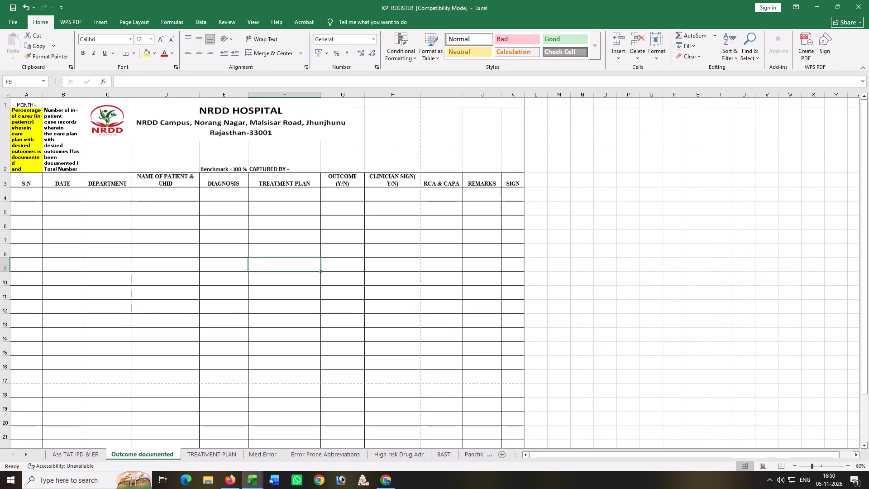
Increase the height of the blank entry rows, row 4 through row 18, on the Outcome documented sheet.
drag(5, 195, 18, 378)
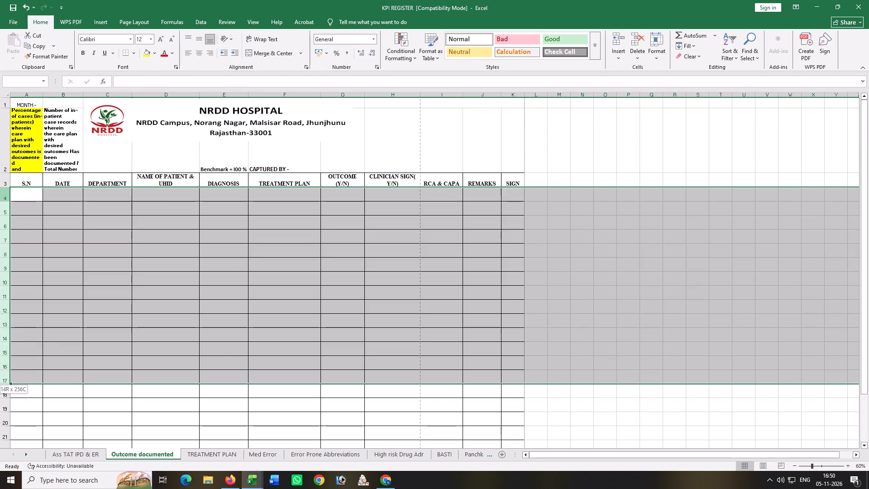
drag(18, 378, 17, 385)
drag(8, 201, 8, 206)
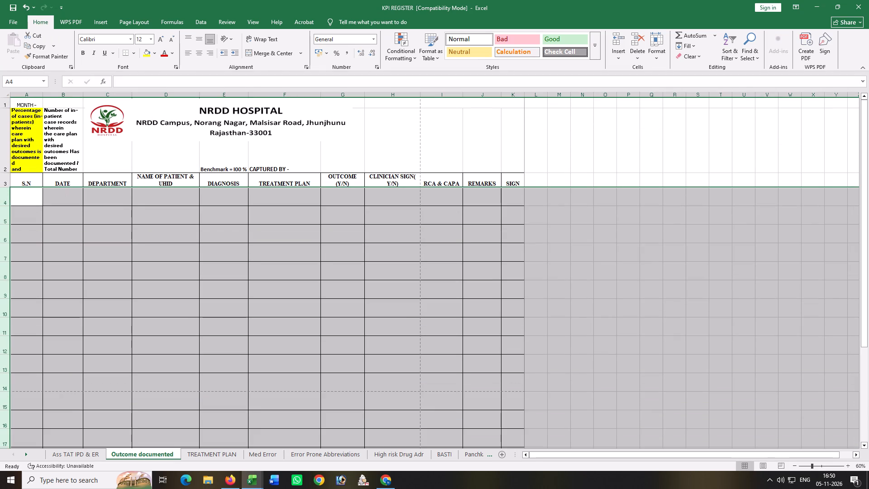
click(7, 245)
click(316, 342)
Delete the surplus bordered rows 15 to 29 at the bottom of the Outcome documented table.
drag(5, 400, 2, 416)
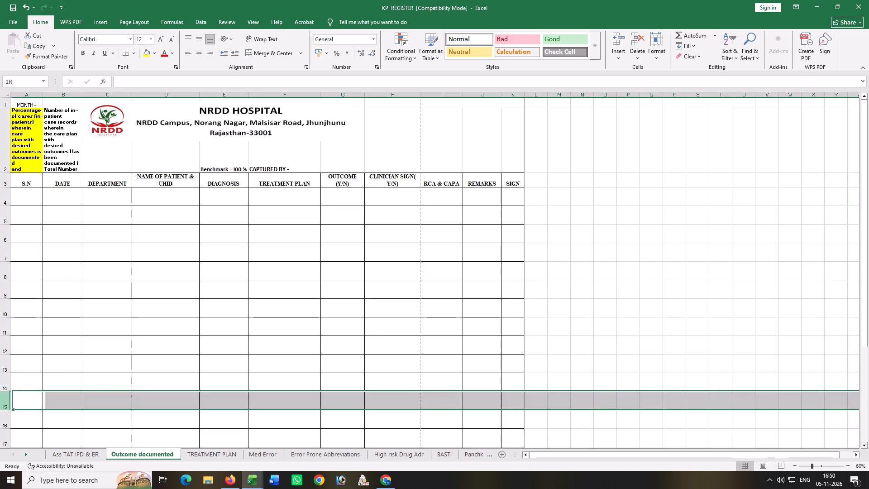
drag(2, 416, 9, 473)
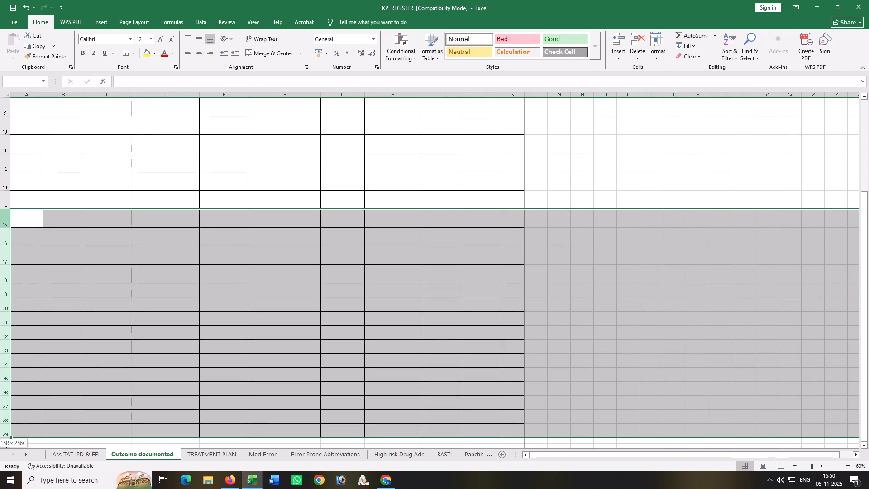
drag(9, 473, 1, 428)
right_click(7, 411)
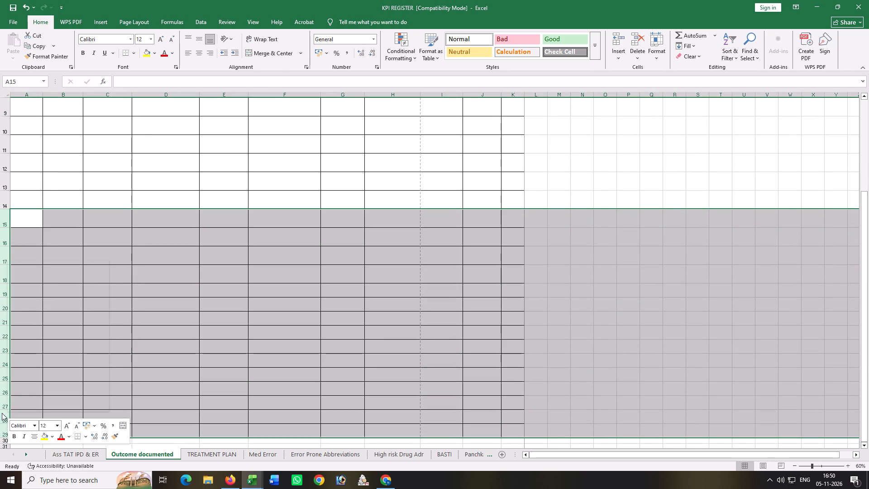
click(30, 348)
click(346, 290)
scroll(346, 290, up, 6)
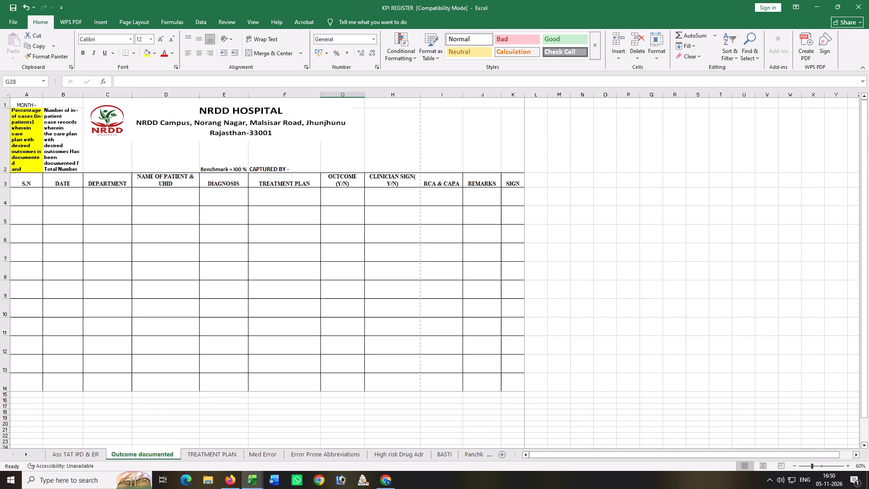
Set the Outcome documented sheet's left and right print margins to 1.3 and check the preview pages.
key(ctrl+p)
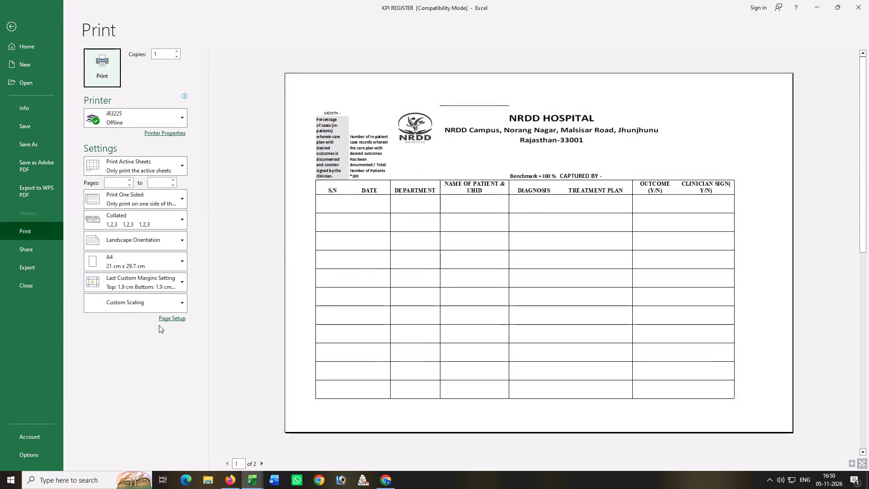
click(171, 319)
click(379, 151)
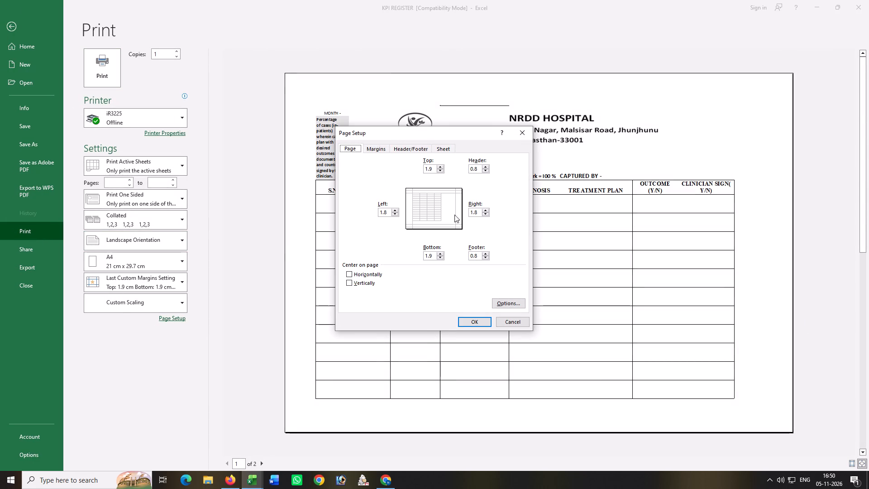
click(488, 214)
click(396, 215)
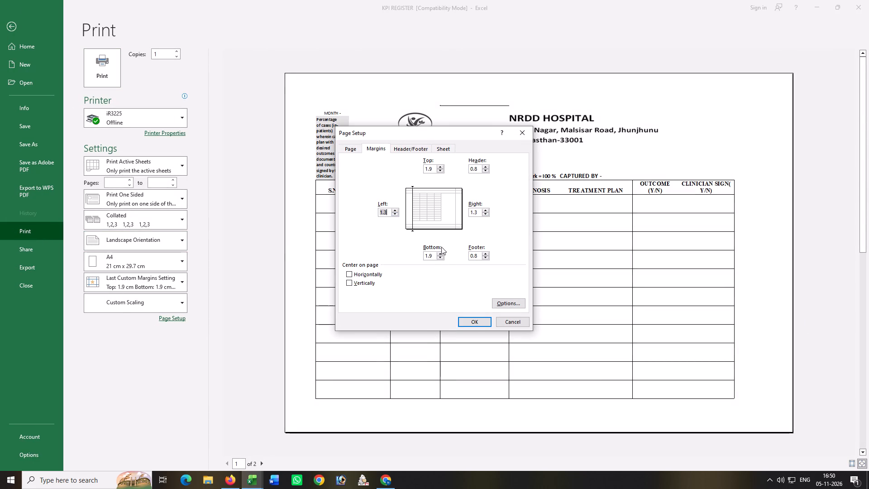
click(471, 324)
scroll(659, 331, down, 2)
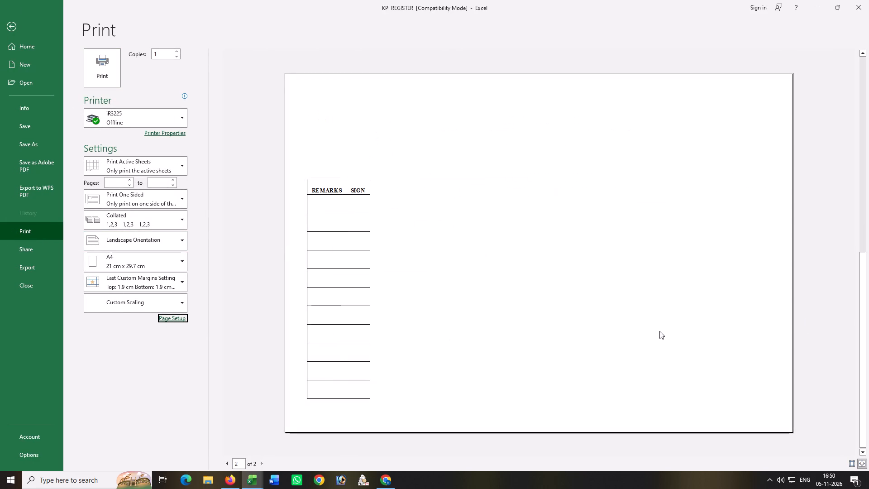
scroll(659, 331, up, 1)
Reduce the Outcome documented sheet's print scaling by one increment and review its pages in the preview.
click(173, 319)
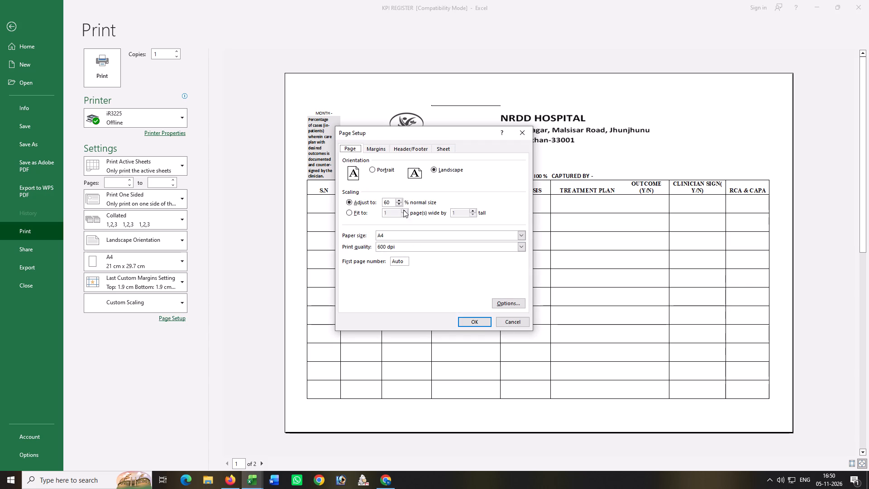
click(398, 205)
click(472, 319)
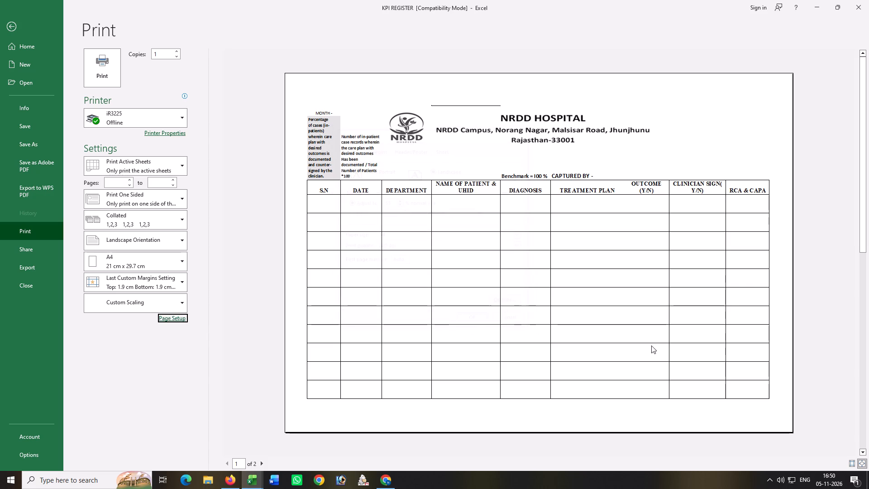
scroll(683, 301, down, 2)
scroll(683, 301, up, 1)
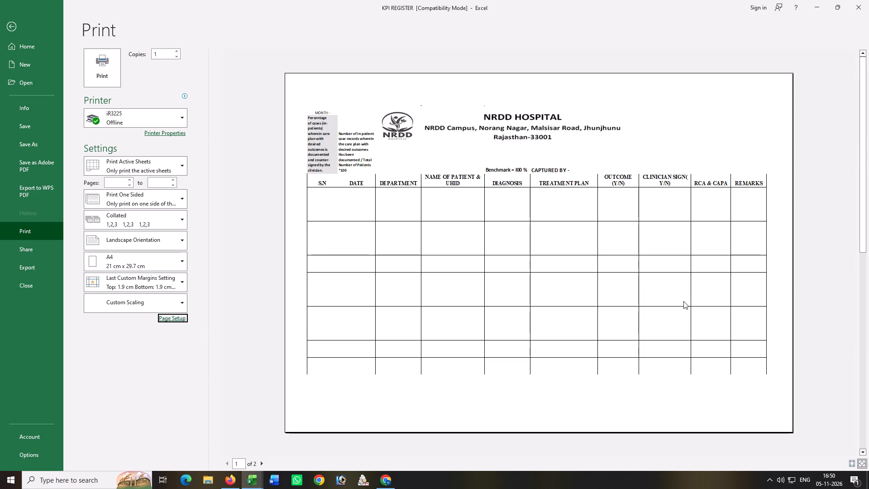
click(5, 29)
scroll(488, 290, up, 1)
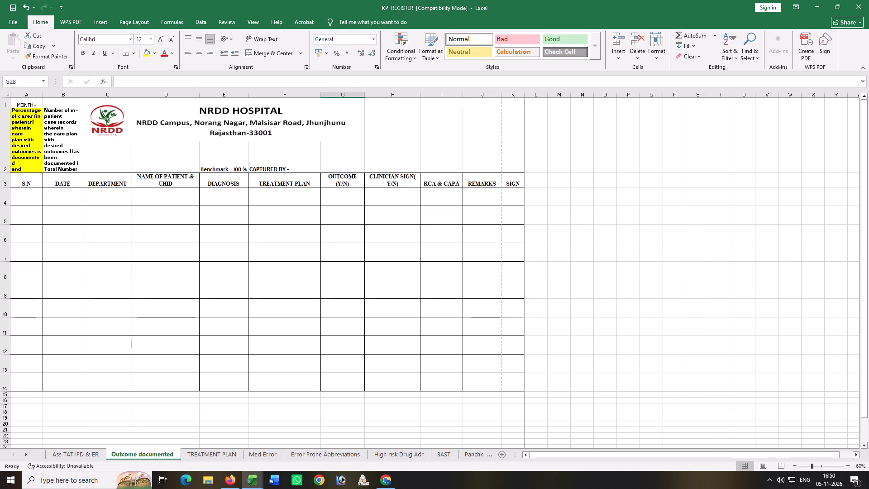
Narrow the OUTCOME (Y/N), DEPARTMENT and DATE columns slightly to reduce the table's printed width.
click(401, 209)
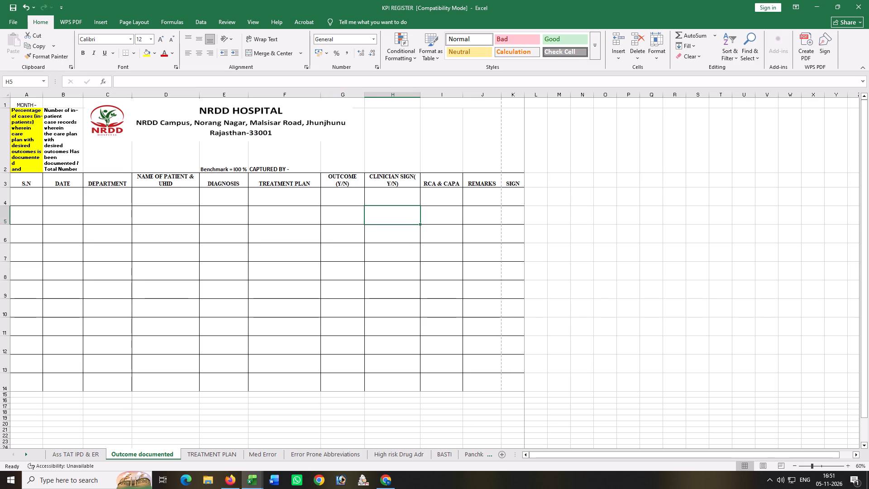
drag(365, 95, 356, 95)
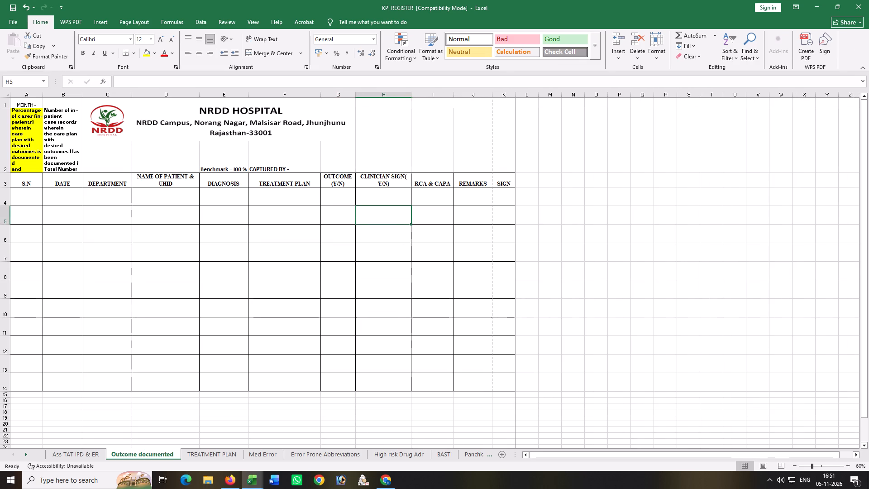
click(356, 95)
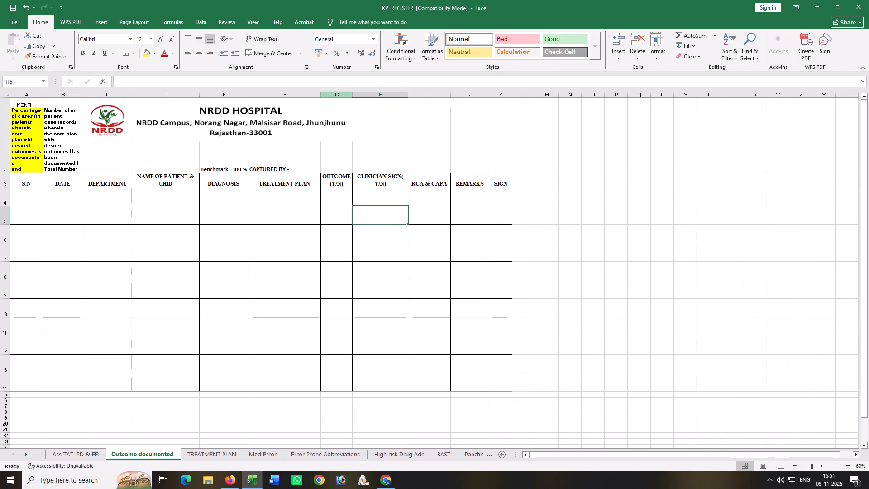
drag(133, 95, 129, 94)
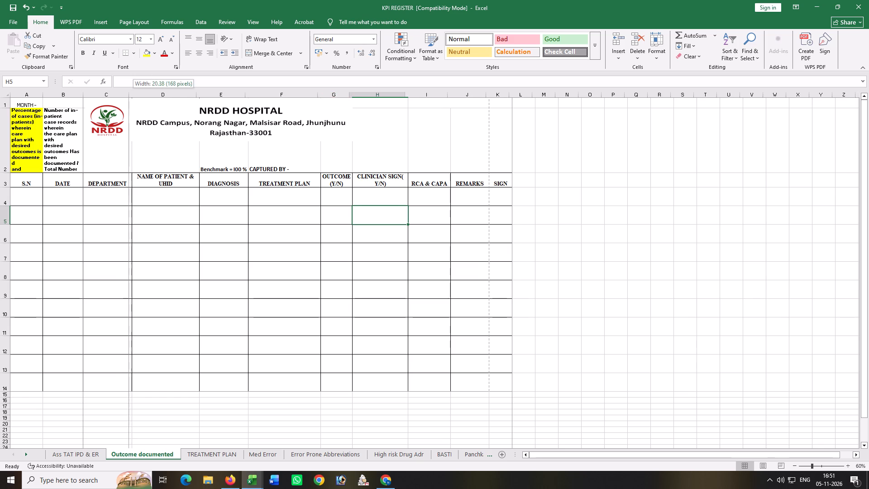
drag(129, 94, 129, 94)
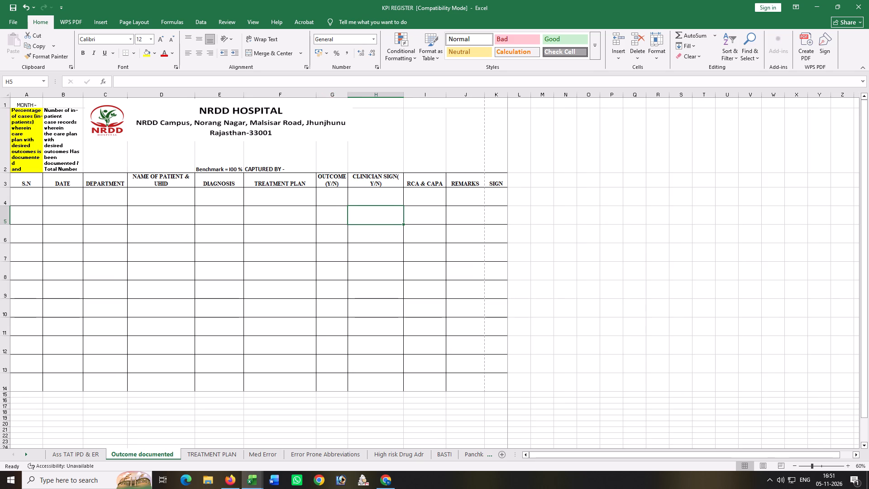
scroll(128, 94, up, 1)
drag(83, 93, 78, 89)
click(43, 99)
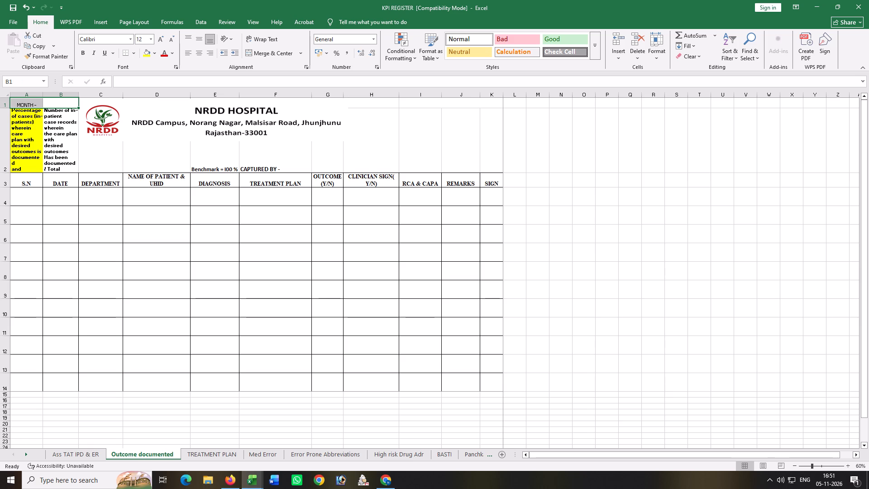
click(52, 230)
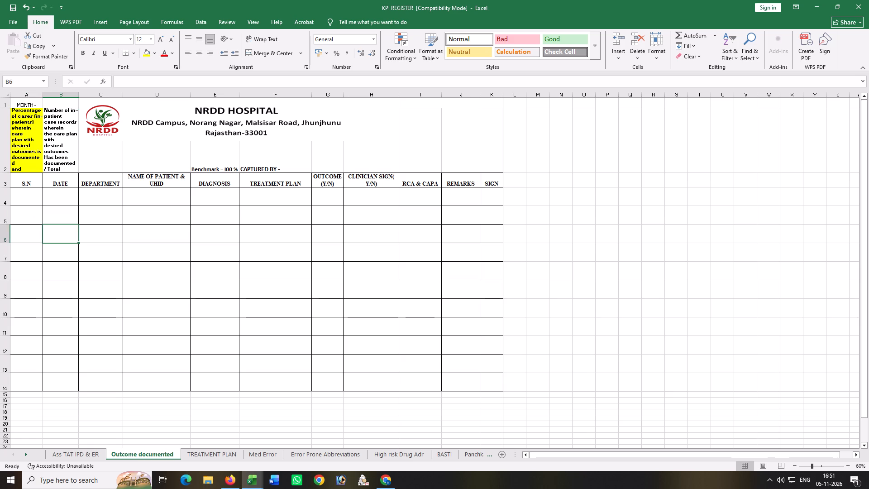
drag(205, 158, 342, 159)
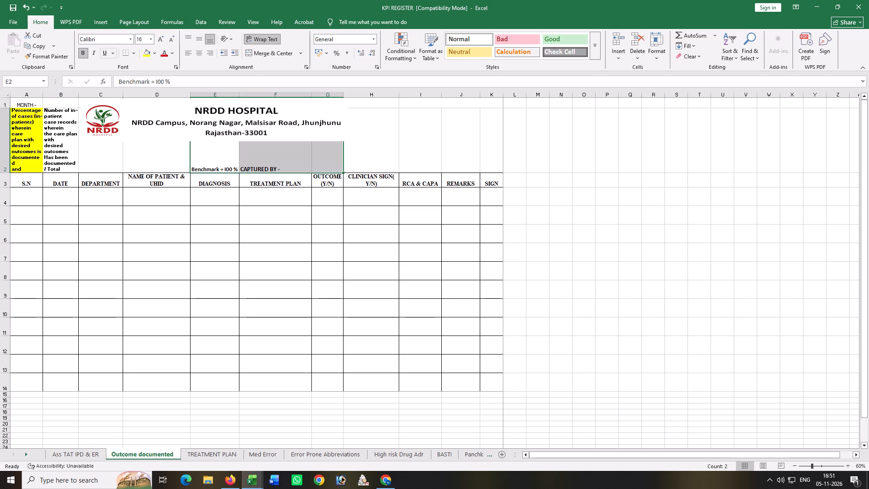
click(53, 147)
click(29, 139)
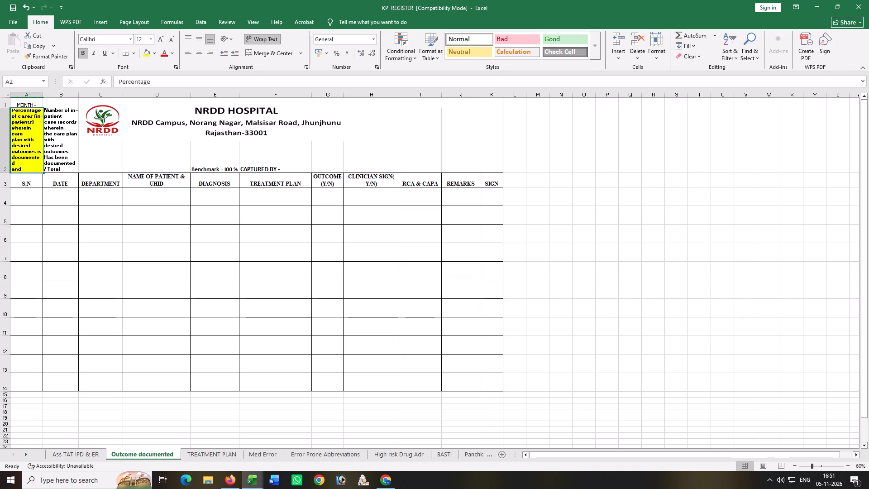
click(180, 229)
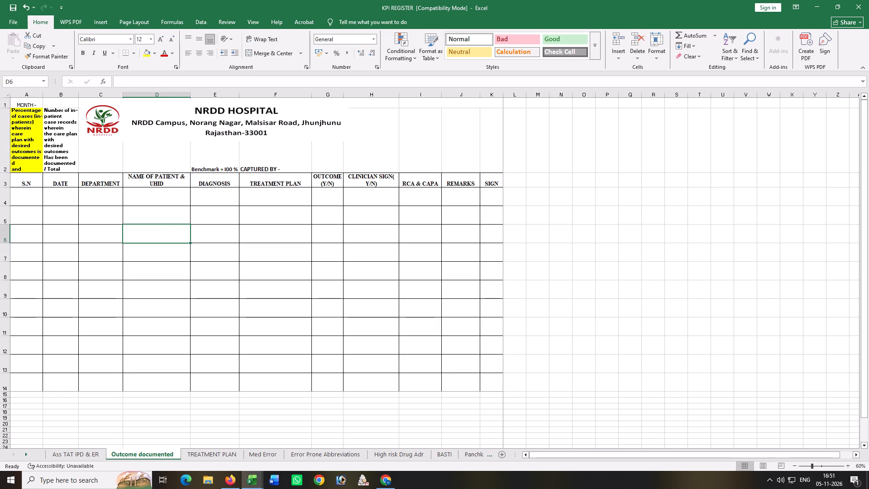
Edit the CLINICIAN SIGN header so "(Y/N)" sits whole on its own second line, without the inner space.
double_click(393, 174)
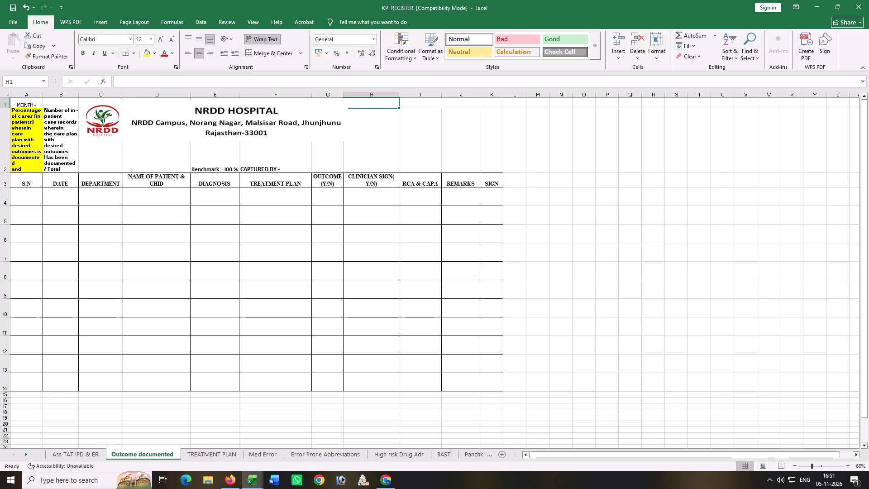
double_click(391, 177)
key(space)
click(373, 249)
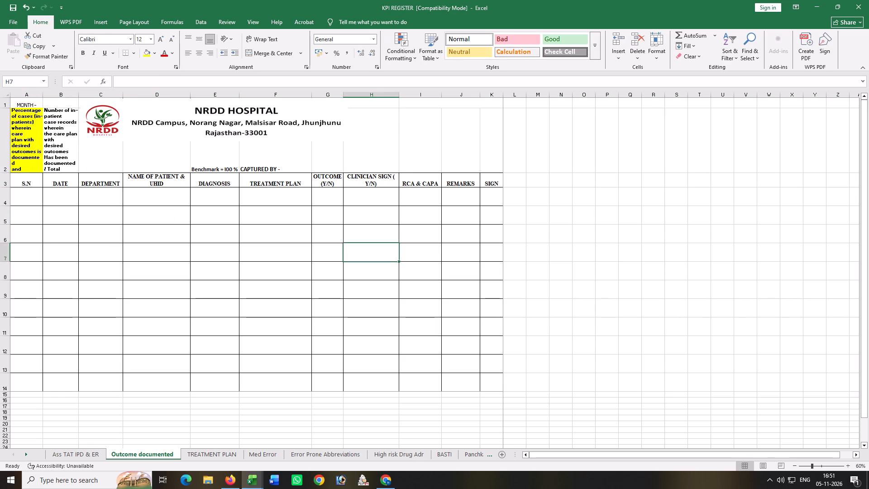
double_click(392, 178)
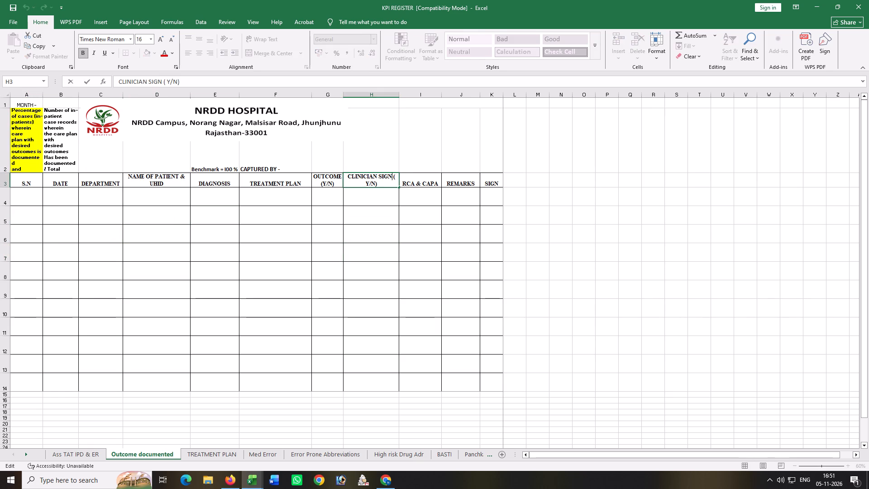
key(Right)
key(alt+Return)
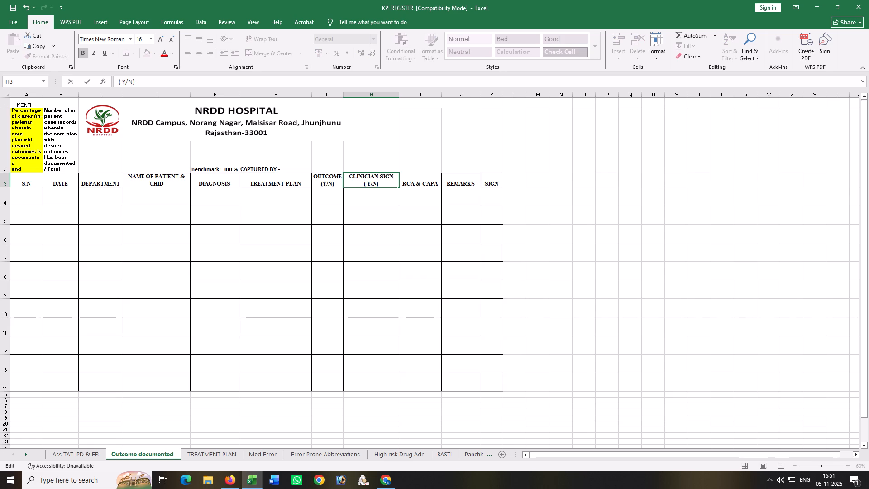
click(368, 184)
key(BackSpace)
key(Return)
Narrow the CLINICIAN SIGN (Y/N) column slightly and check the Outcome documented sheet's print preview.
drag(401, 95, 394, 94)
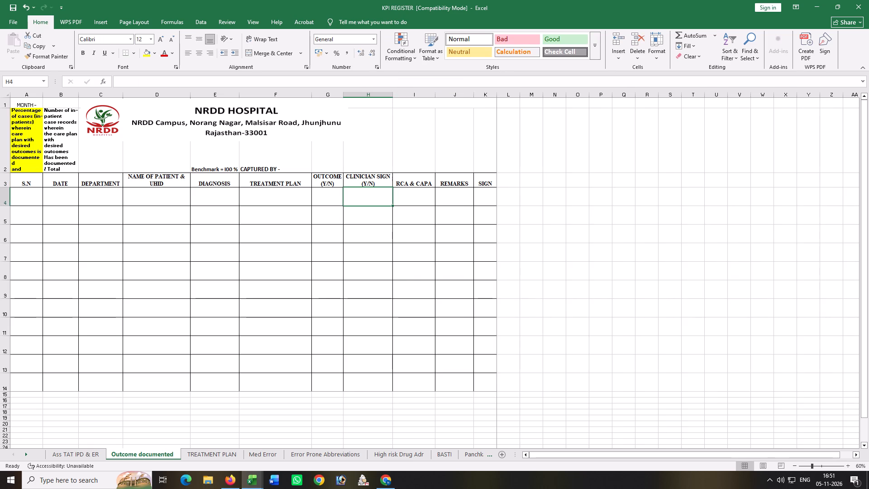
key(ctrl+p)
scroll(514, 288, down, 3)
scroll(520, 282, up, 2)
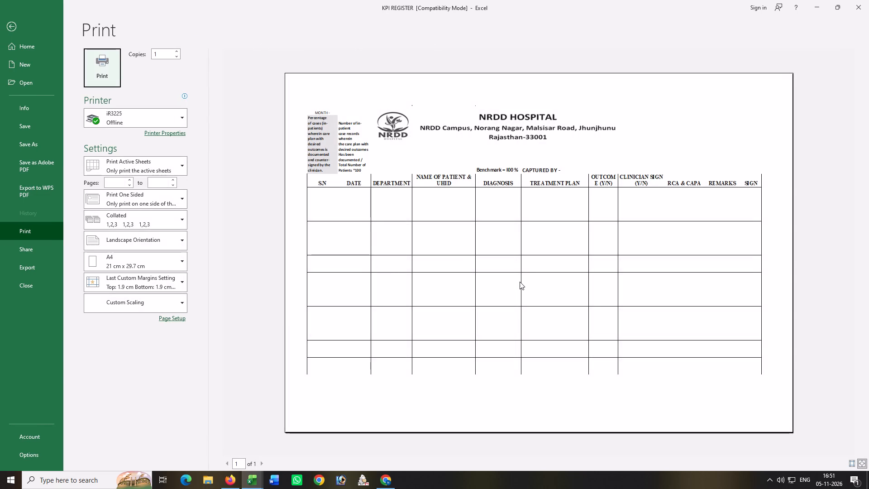
scroll(520, 282, up, 2)
scroll(519, 282, down, 6)
scroll(519, 282, up, 3)
click(14, 26)
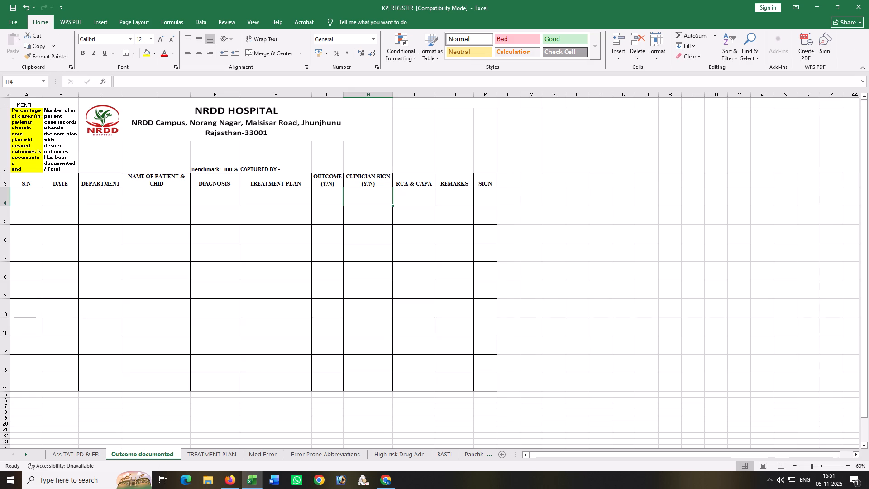
Save the KPI REGISTER workbook.
key(ctrl+s)
Switch to the TREATMENT PLAN sheet and select a blank cell in its DIAGNOSIS column.
click(206, 453)
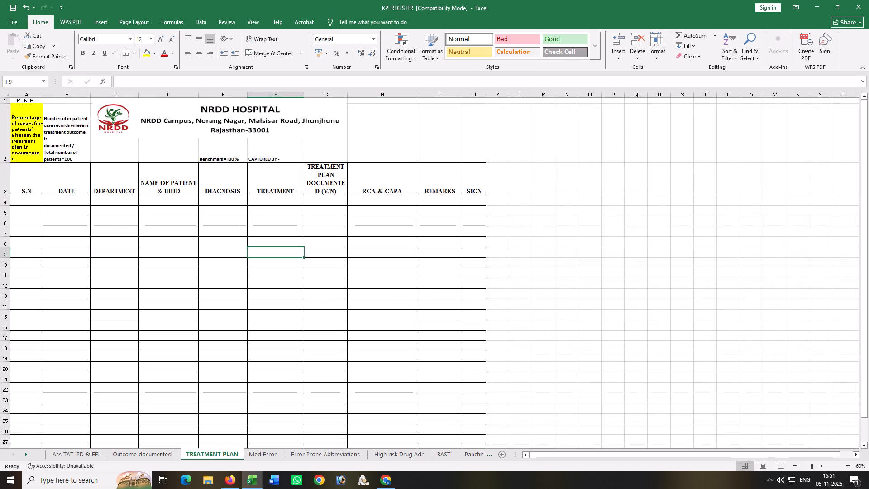
click(203, 256)
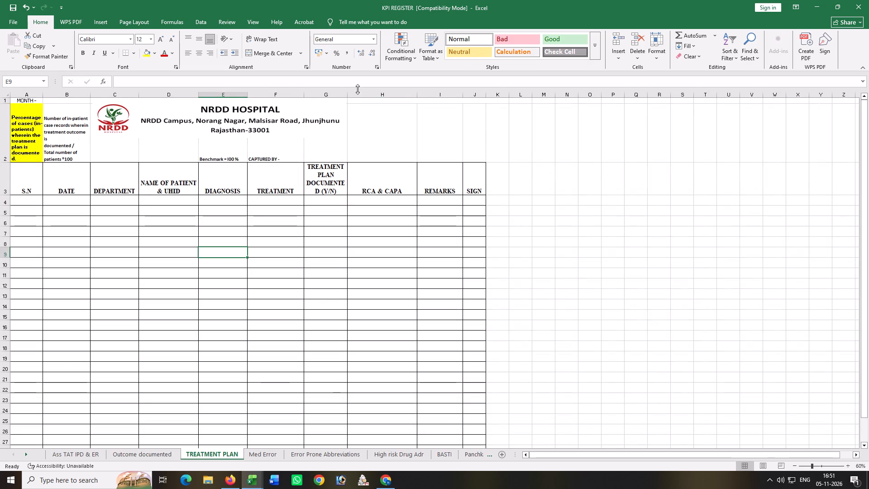
Widen the TREATMENT PLAN DOCUMENTED (Y/N) column slightly so that "DOCUMENTED" fits on one line.
drag(349, 95, 358, 96)
Stretch the NRDD HOSPITAL banner picture horizontally to reach the REMARKS column, and shift it to sit centred above the table.
click(296, 114)
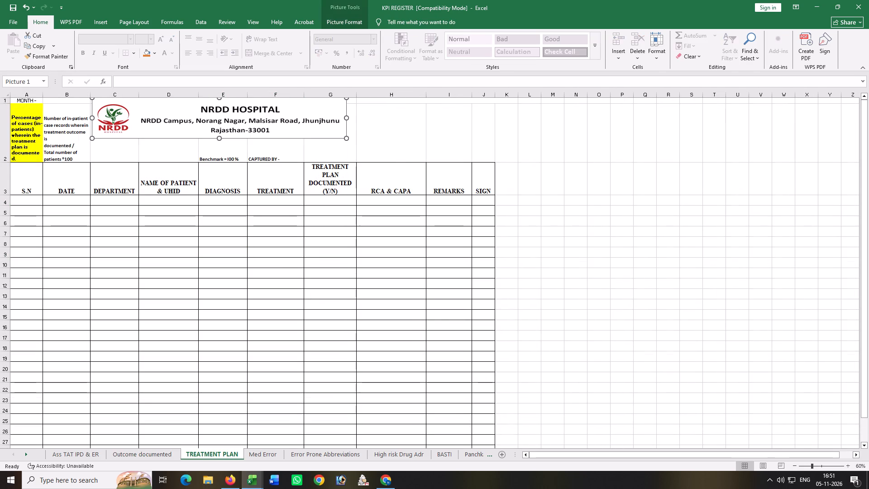
drag(347, 119, 428, 118)
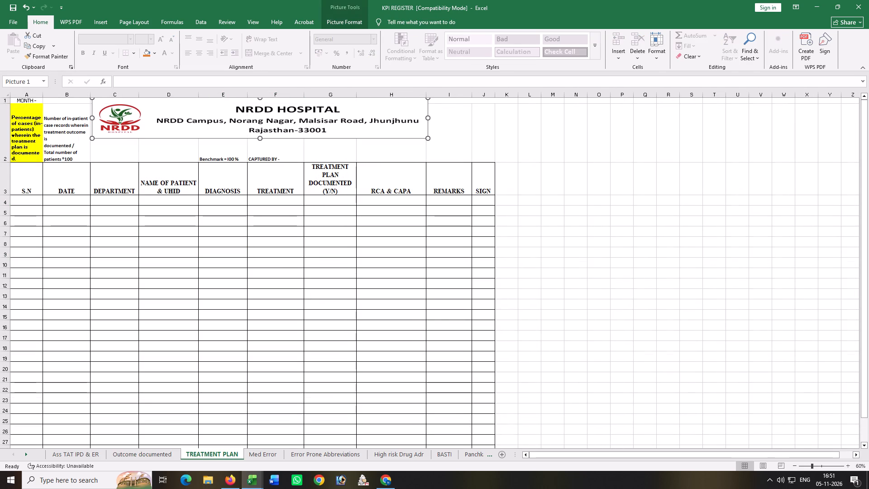
drag(316, 122, 335, 125)
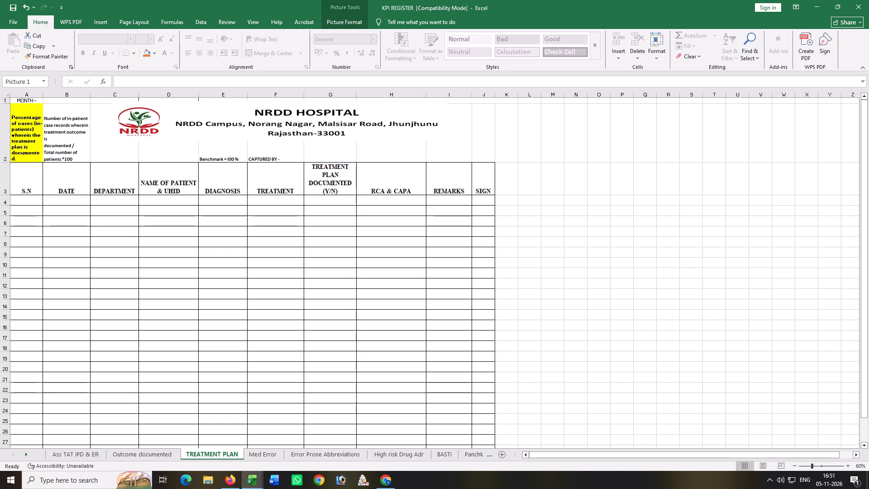
drag(335, 125, 334, 126)
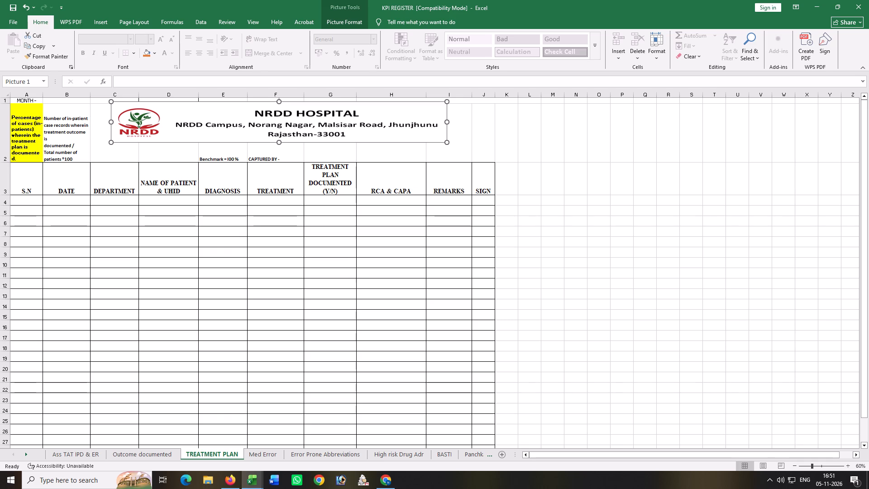
click(207, 256)
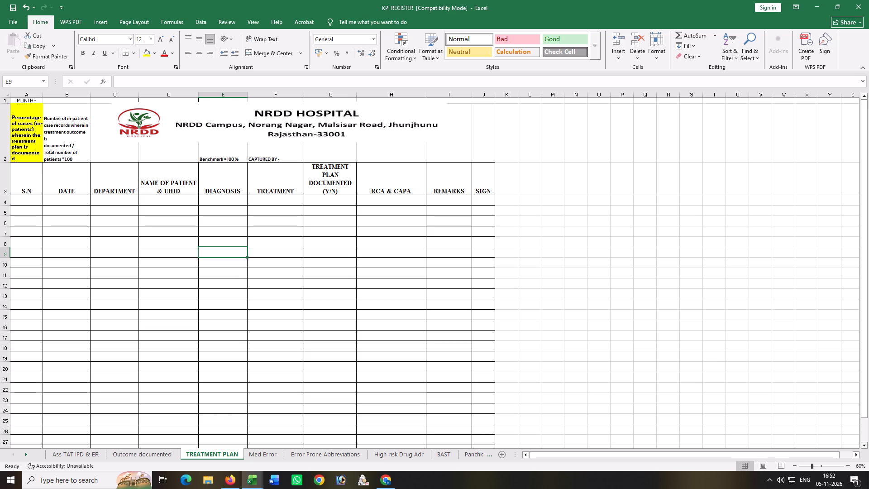
Insert two blank rows above the table's header row, at row 3.
right_click(2, 167)
click(28, 243)
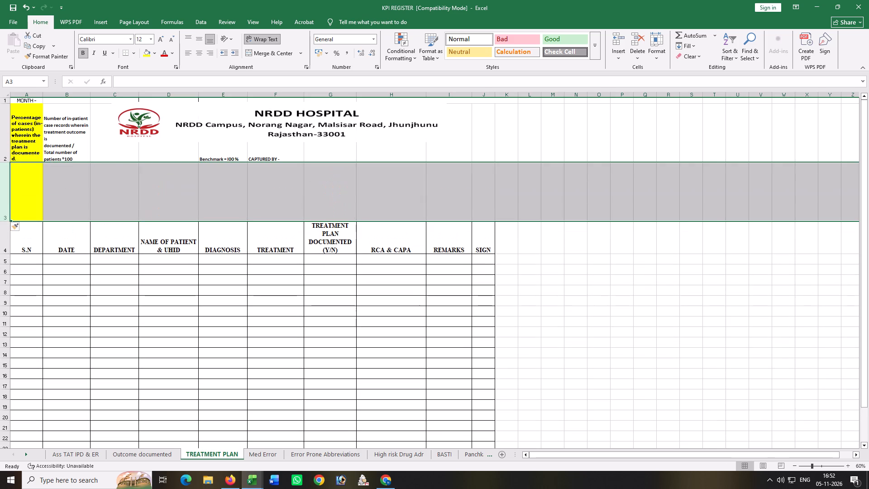
click(193, 173)
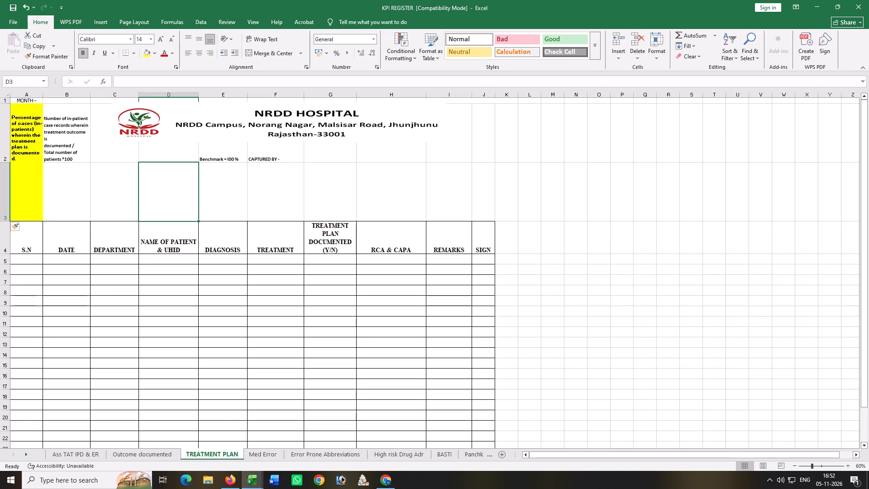
right_click(0, 173)
click(31, 250)
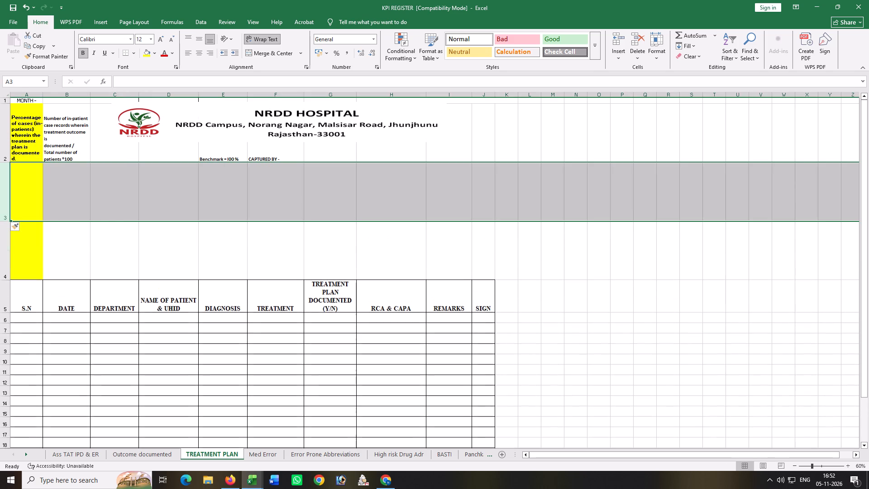
click(234, 220)
Move the "Benchmark =100 %" and "CAPTURED BY -" cells from row 2 to E4 and F4.
drag(209, 158, 259, 154)
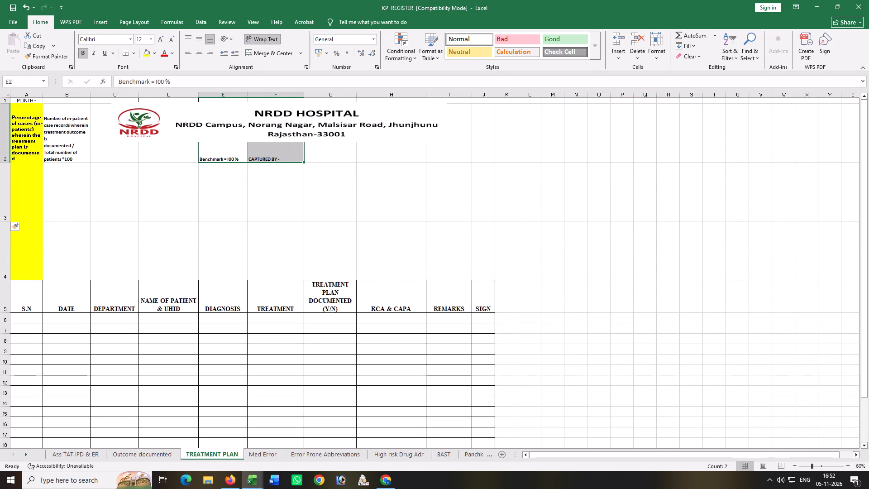
key(ctrl+x)
click(210, 254)
key(ctrl+v)
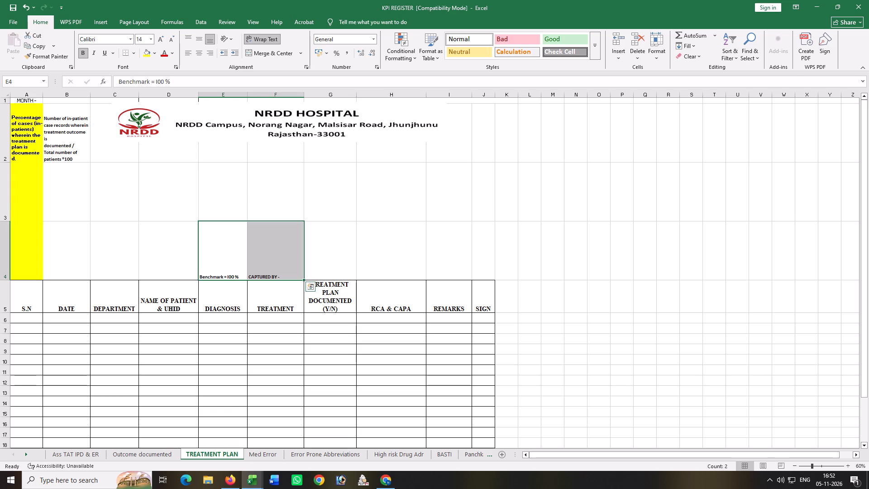
Move the yellow "Percentage of cases" description from A2 to A3.
drag(62, 149, 91, 149)
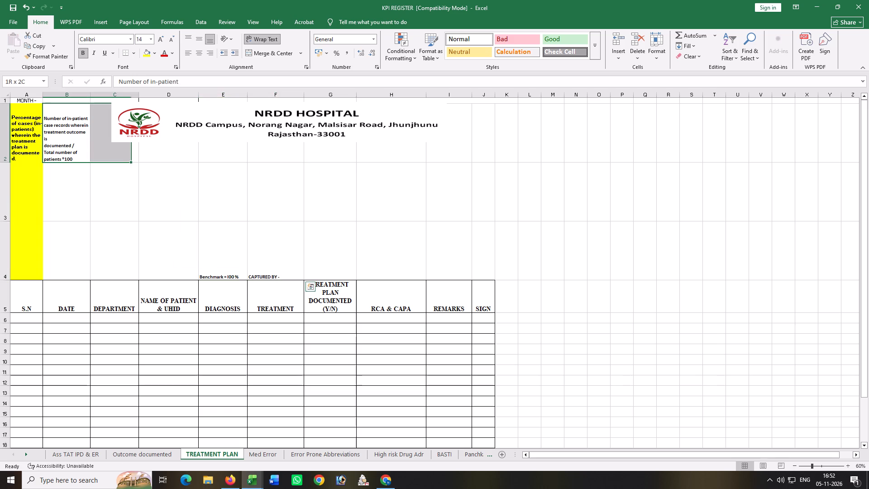
drag(91, 149, 124, 149)
click(33, 141)
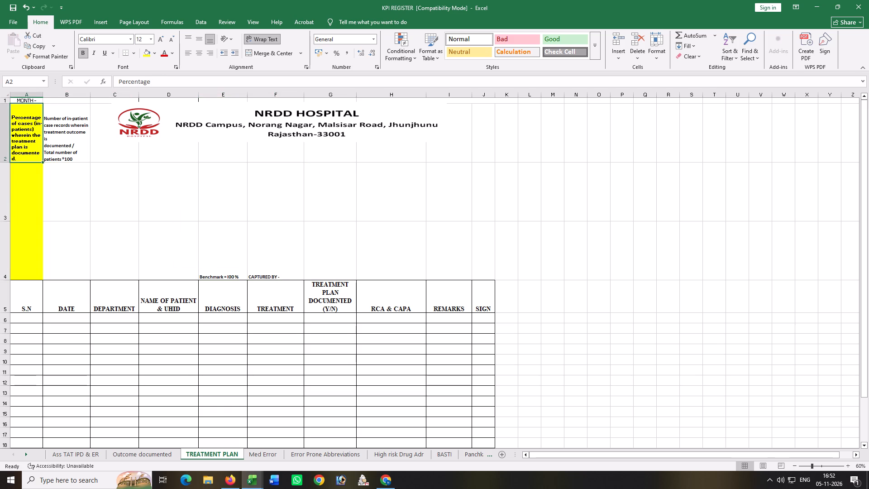
key(ctrl+x)
click(32, 188)
key(ctrl+v)
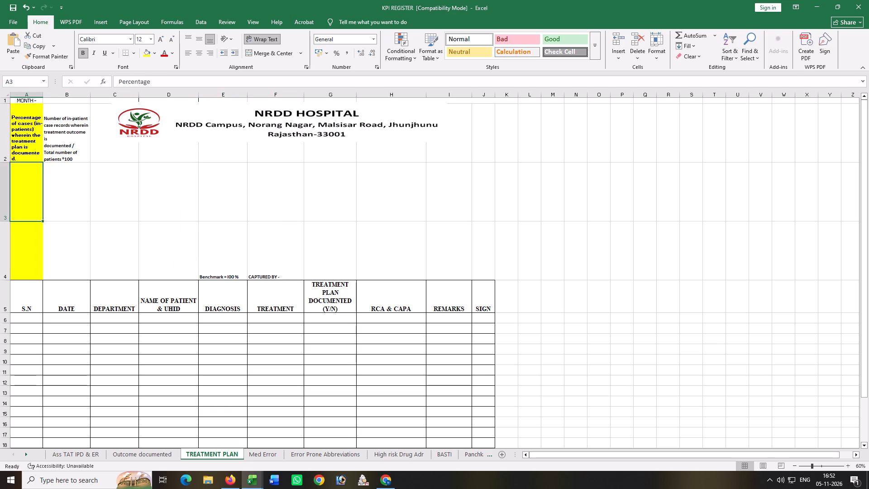
Move the "Number of in-patient case records" formula text from B2 to A2.
click(60, 144)
key(ctrl+x)
click(37, 153)
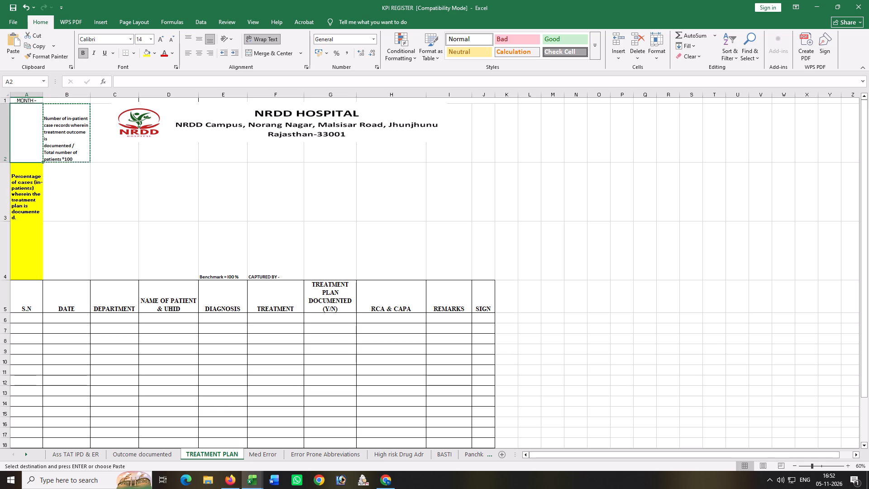
key(ctrl+v)
Merge and centre A2:I2 and turn off text wrapping so the formula text runs on one line.
drag(33, 145, 454, 146)
right_click(430, 146)
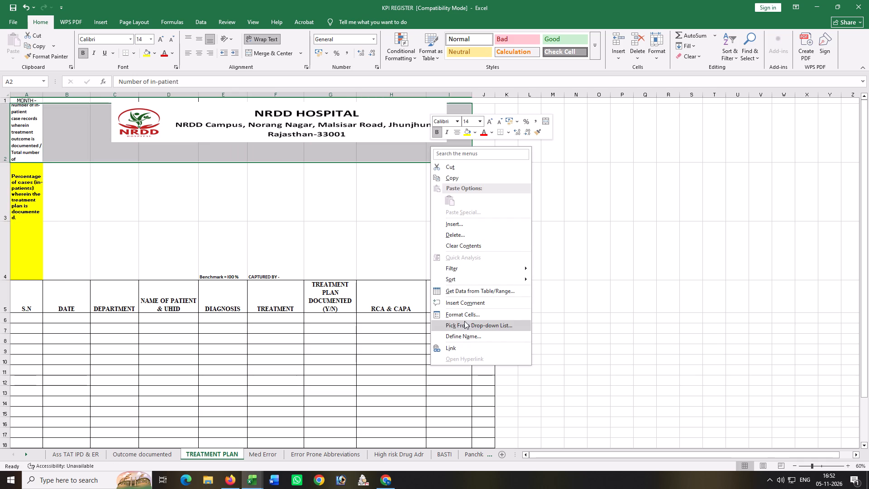
click(263, 56)
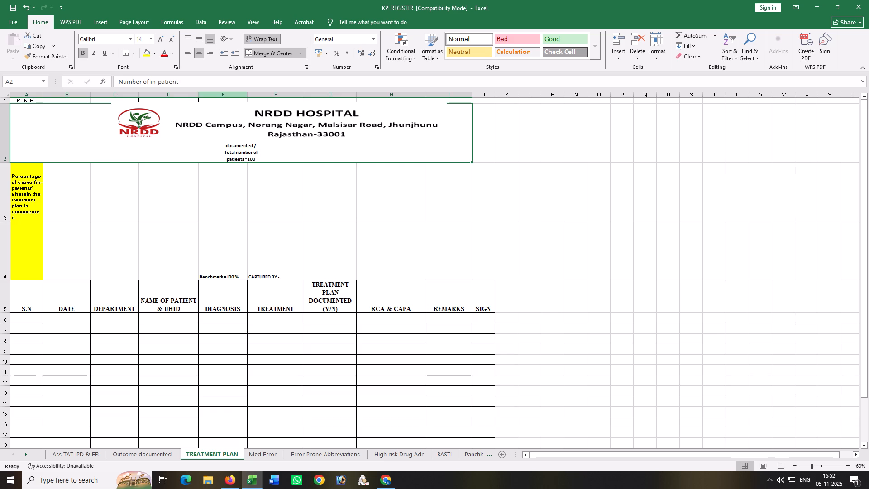
click(258, 42)
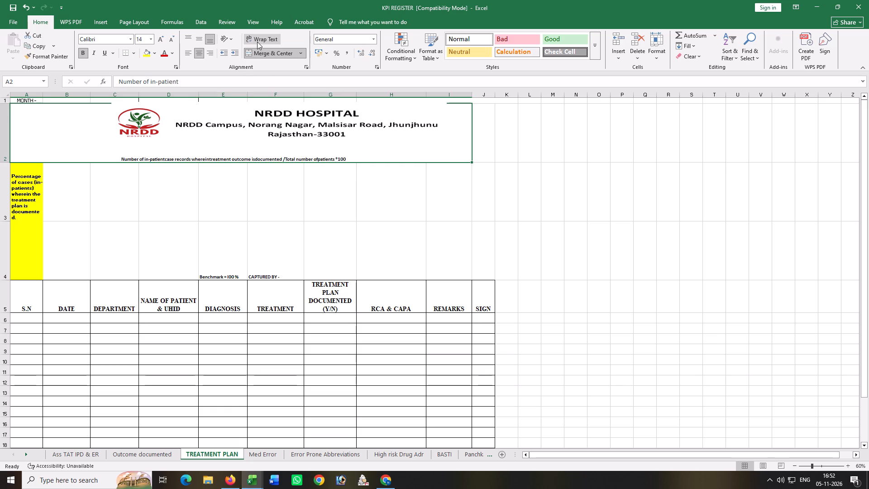
click(225, 219)
Merge and centre A3:I3 and turn off text wrapping for the "Percentage of cases" description.
drag(26, 193, 29, 193)
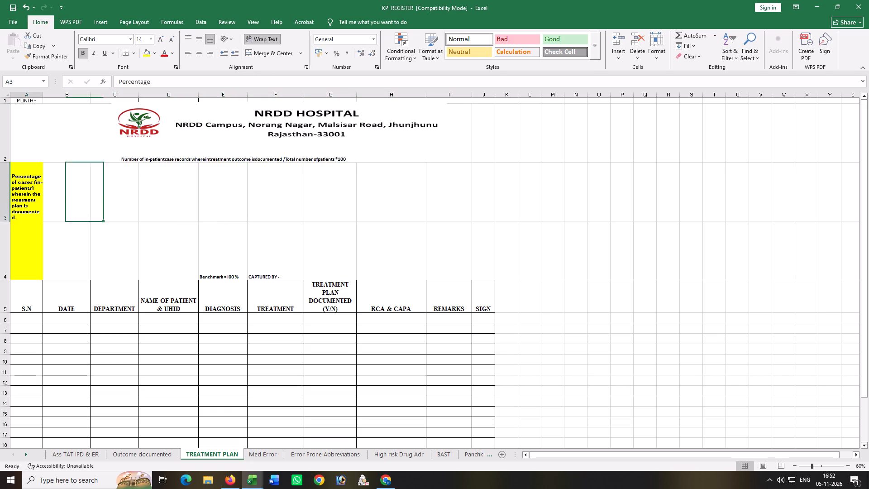
drag(29, 193, 463, 210)
click(254, 56)
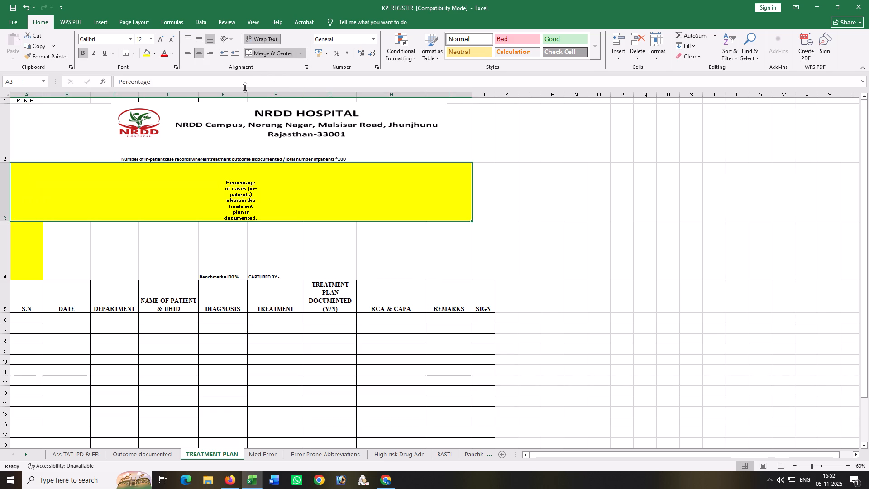
click(251, 39)
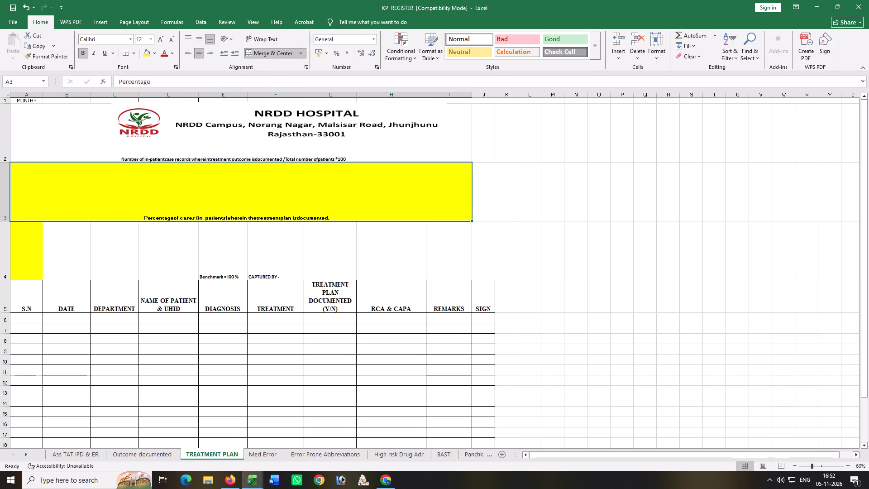
Reduce the heights of rows 4 and 3 to about one text line each.
drag(6, 280, 5, 275)
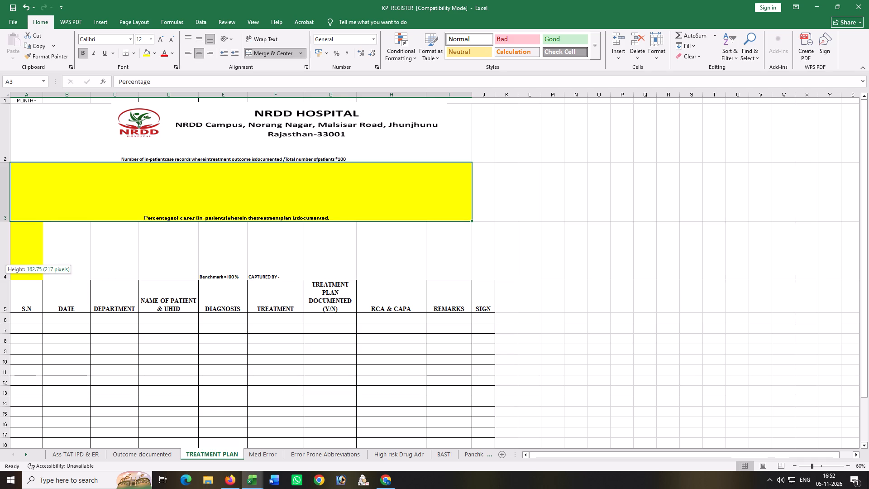
drag(5, 275, 0, 235)
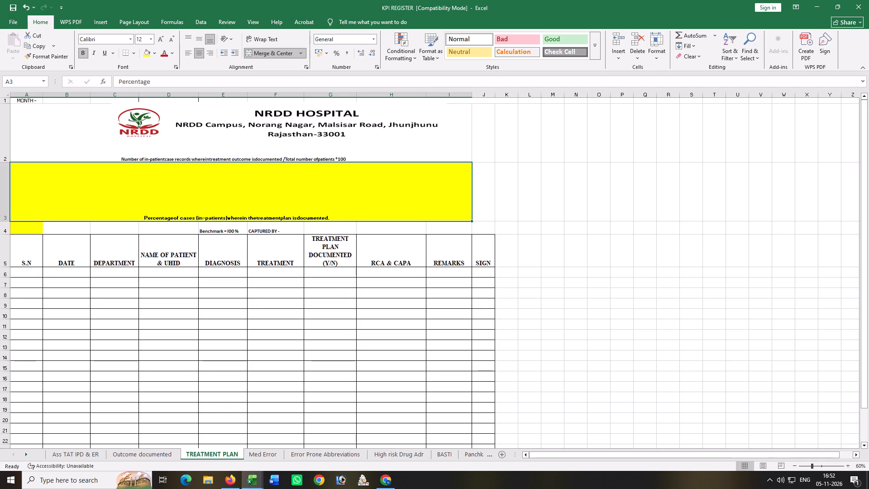
drag(3, 221, 0, 170)
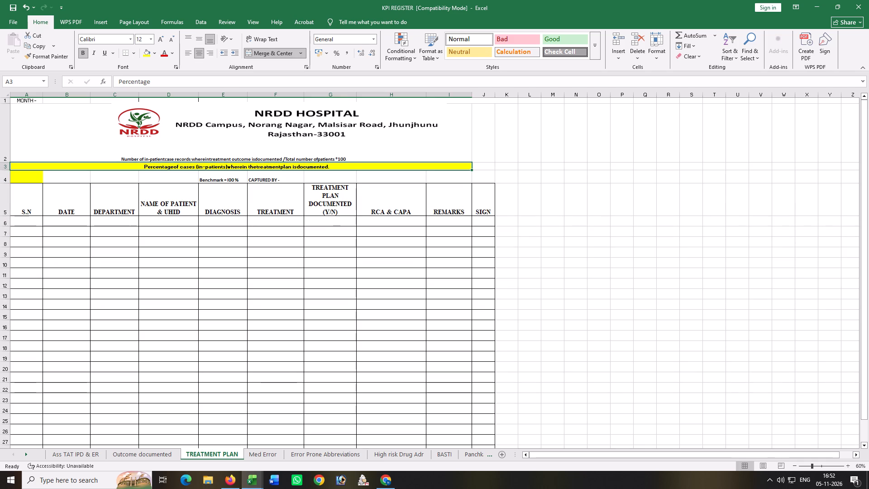
Replace the yellow fill of the merged row 3 description and of cell A4 with white.
click(155, 53)
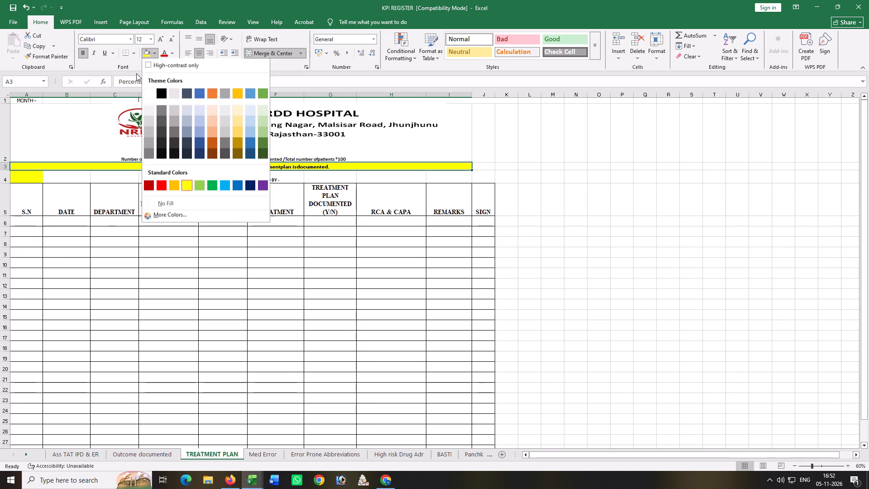
click(147, 94)
click(27, 178)
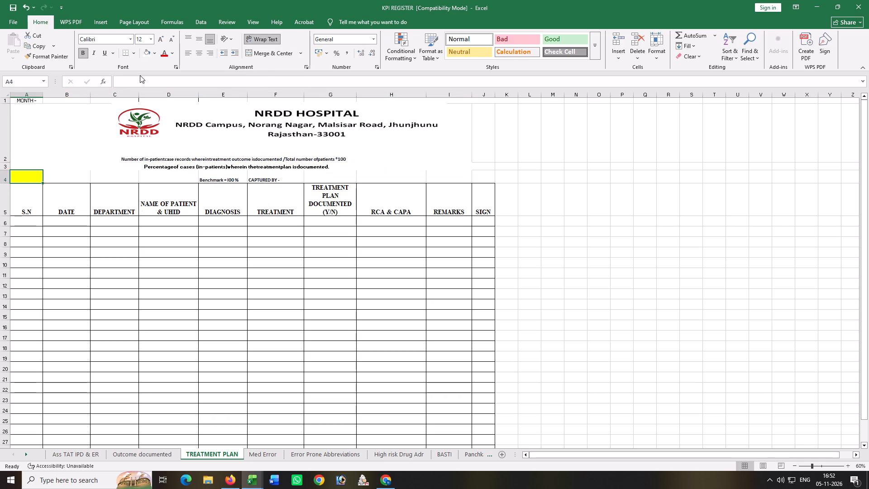
click(149, 56)
click(147, 273)
scroll(147, 273, up, 1)
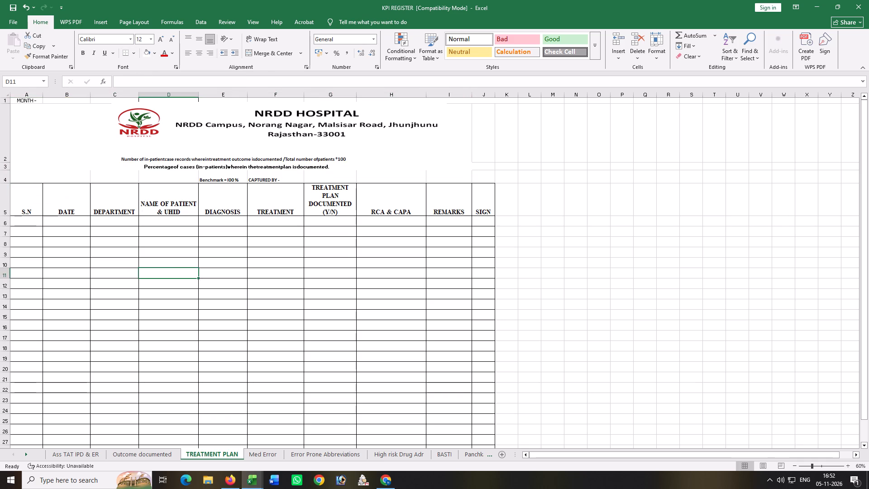
Move the "MONTH -" label from A1 to A4, directly above the S.N header.
click(26, 101)
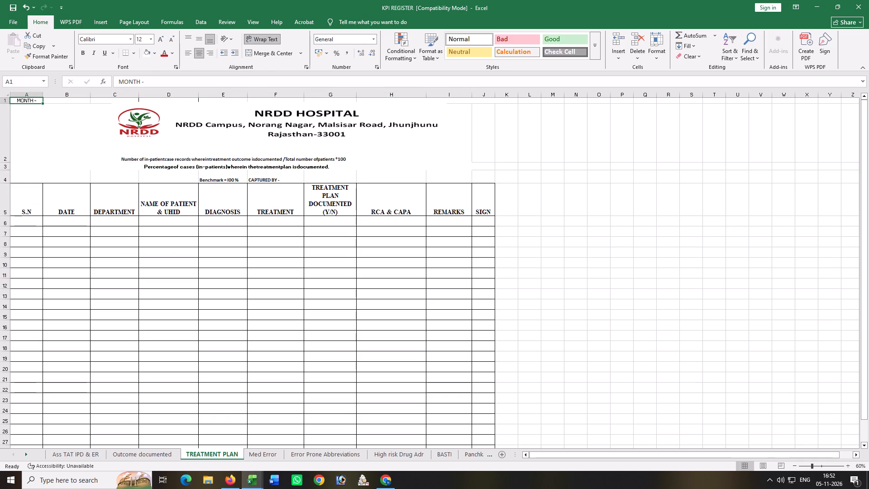
key(ctrl+x)
click(19, 177)
key(ctrl+v)
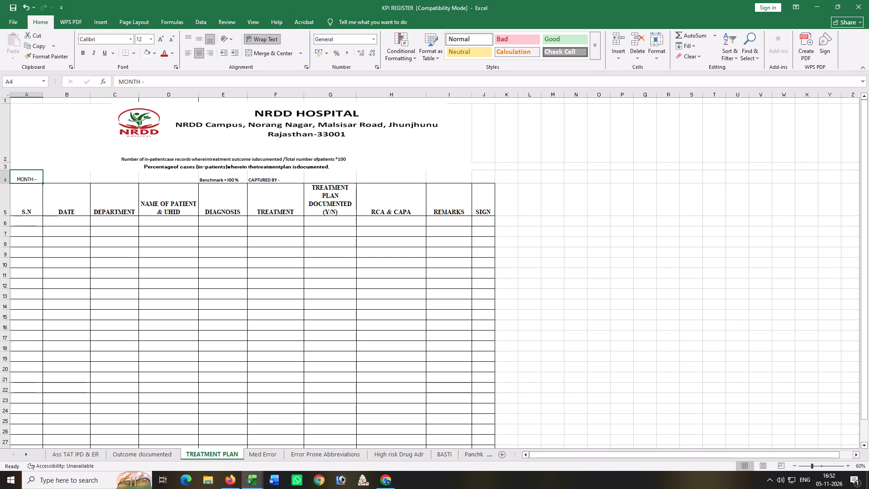
click(67, 266)
Shift the NRDD HOSPITAL banner picture left and slightly up, so it starts near the DEPARTMENT column's left edge.
drag(202, 122, 179, 122)
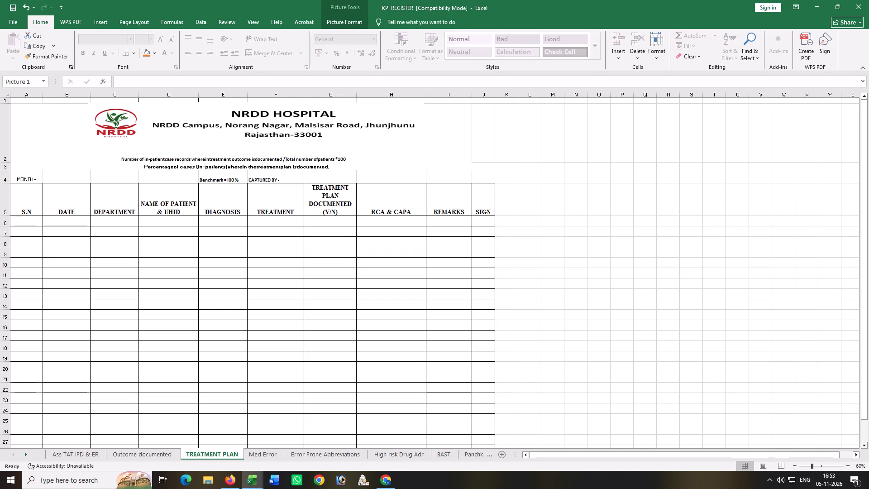
drag(179, 122, 179, 120)
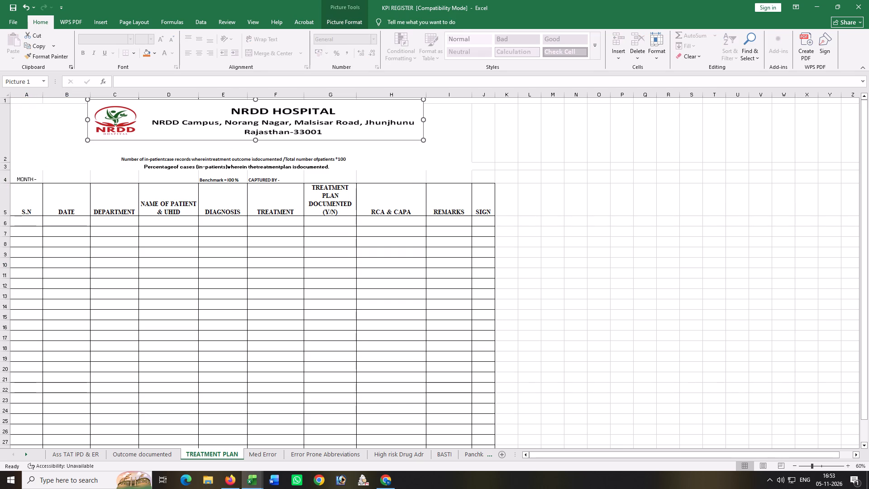
Increase the font size of the description lines in rows 2 and 3 to 16.
click(220, 156)
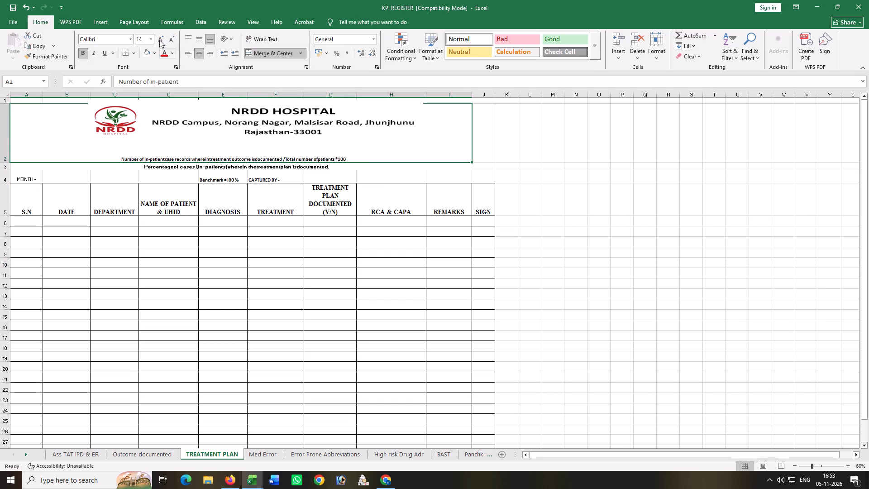
click(159, 39)
click(206, 169)
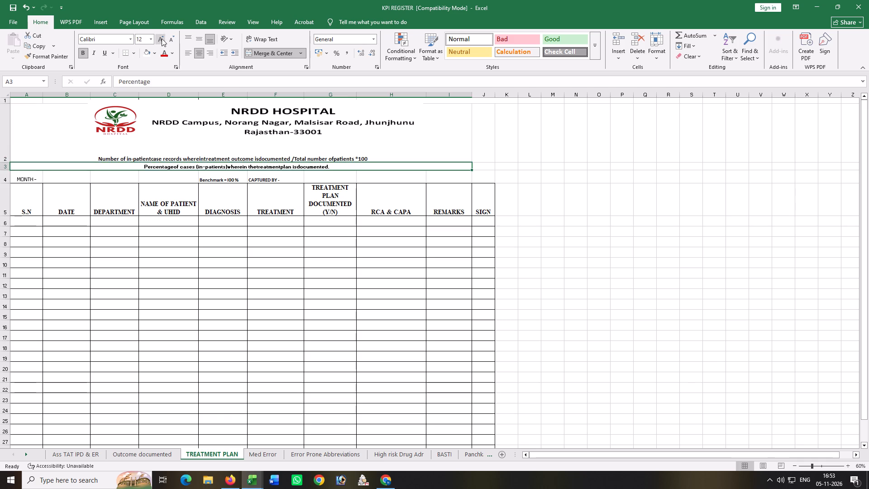
click(162, 38)
click(161, 38)
click(199, 287)
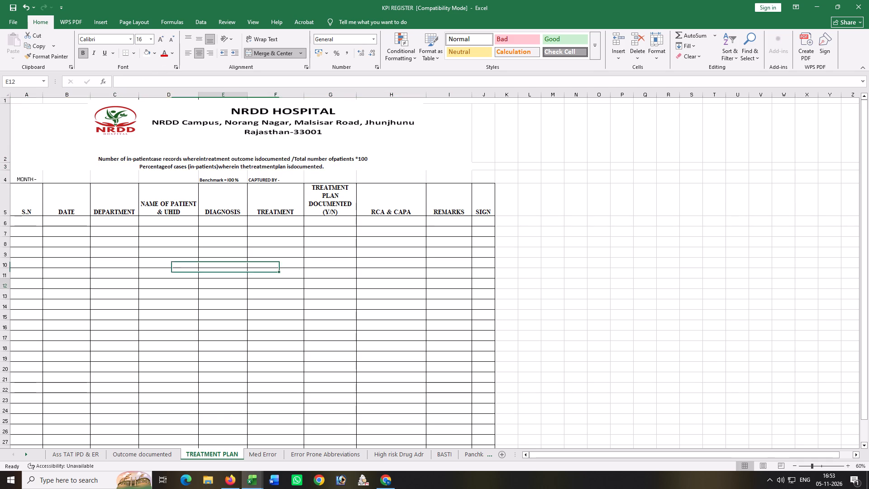
Set the TREATMENT PLAN sheet's print orientation to landscape and save the workbook.
key(ctrl+p)
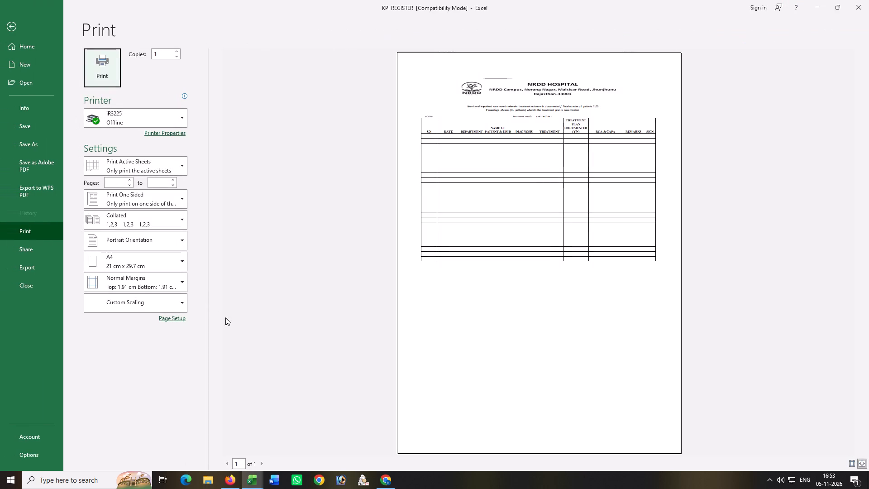
click(143, 241)
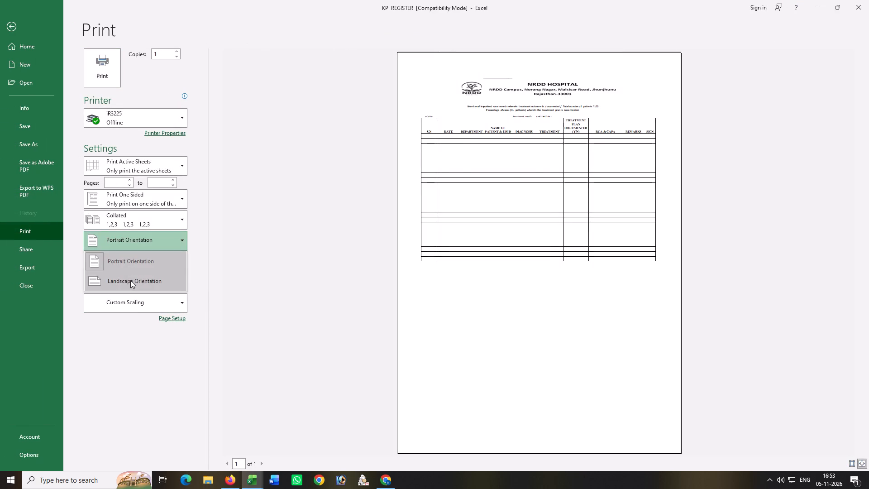
click(130, 281)
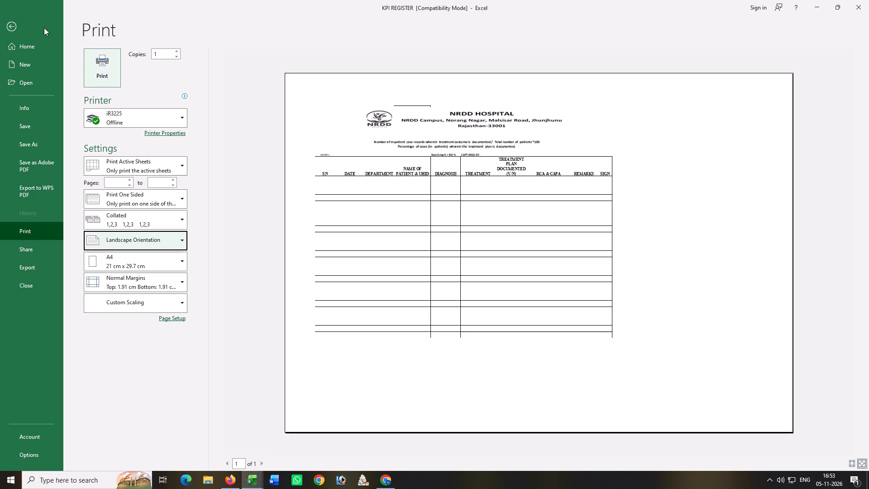
click(19, 26)
key(ctrl+s)
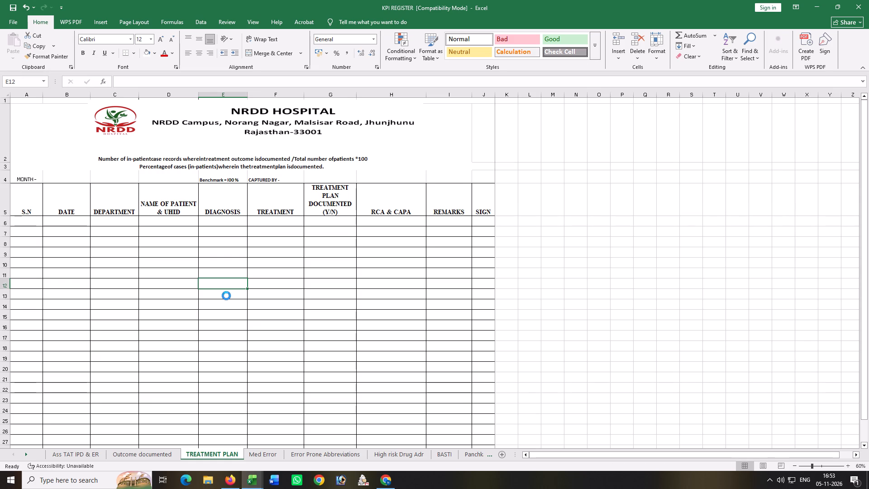
Set the sheet's print scaling to 55% of normal size and look through the previewed pages.
key(ctrl+p)
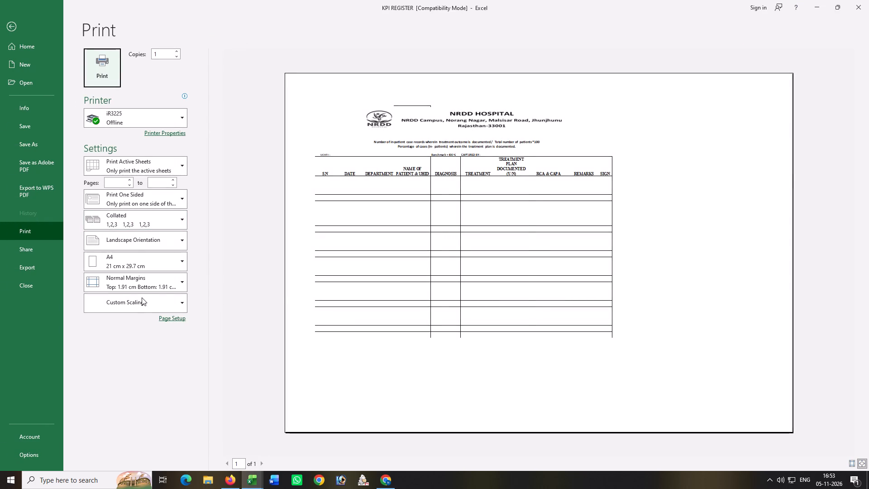
click(164, 316)
triple_click(398, 198)
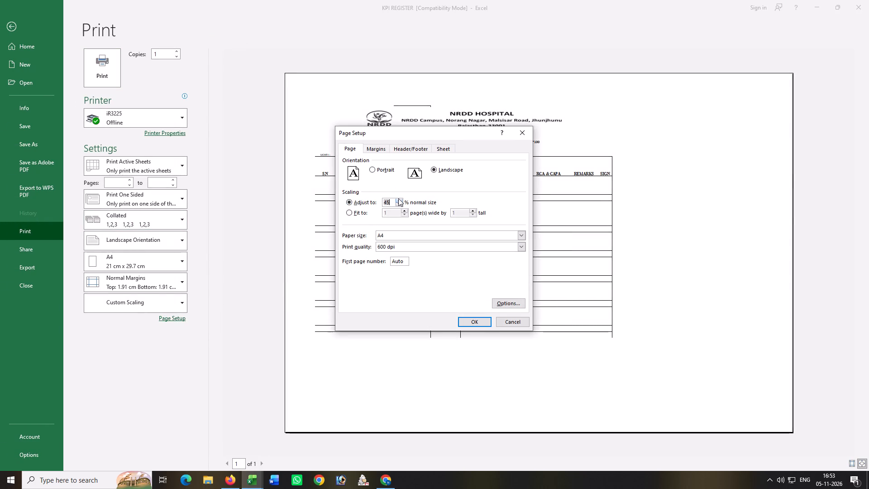
click(399, 199)
click(464, 323)
scroll(651, 352, down, 3)
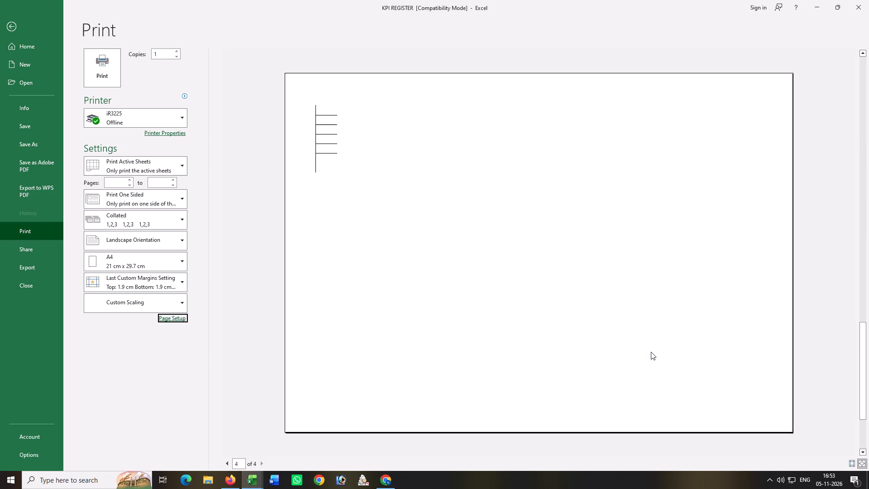
scroll(651, 352, up, 2)
click(8, 27)
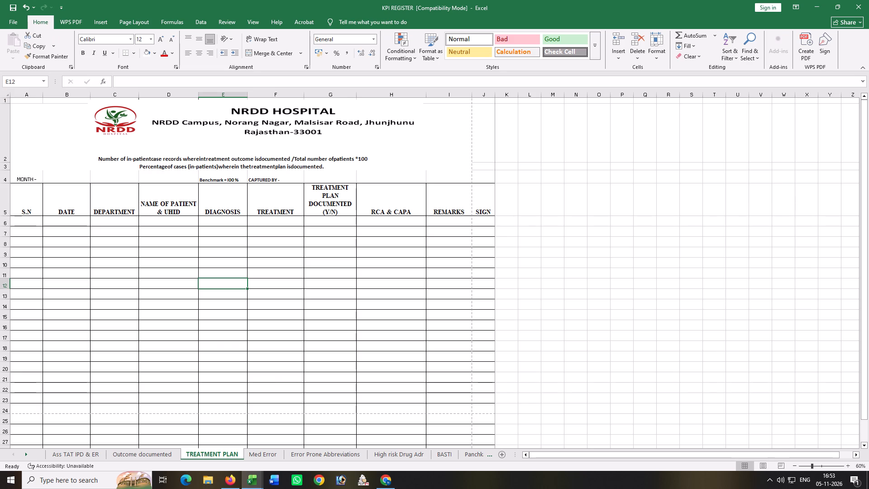
Narrow the DATE and S.N columns to reduce the table's overall width.
drag(89, 96, 79, 94)
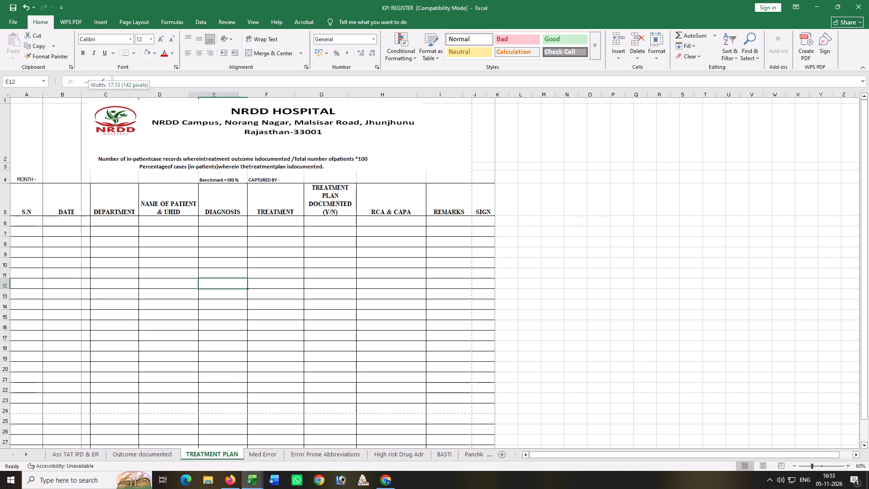
drag(79, 94, 76, 93)
drag(42, 95, 32, 94)
click(395, 273)
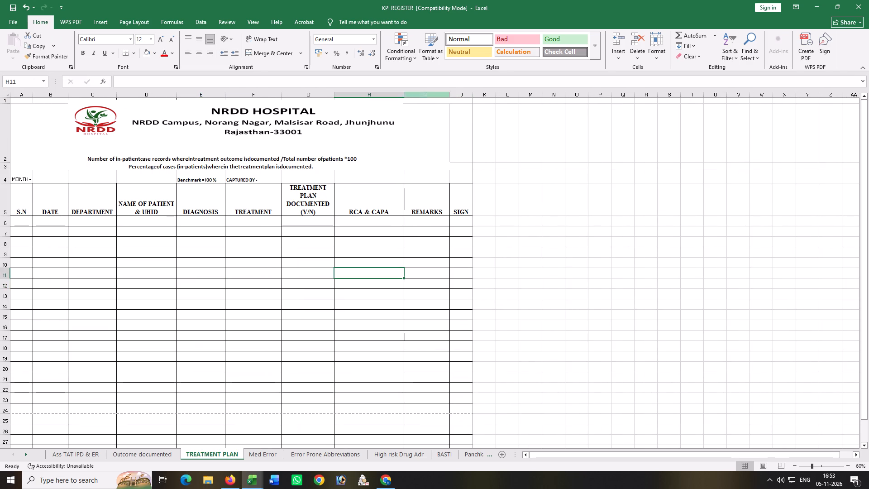
Widen the SIGN column and narrow the REMARKS, RCA & CAPA and TREATMENT PLAN DOCUMENTED (Y/N) columns.
drag(473, 95, 480, 97)
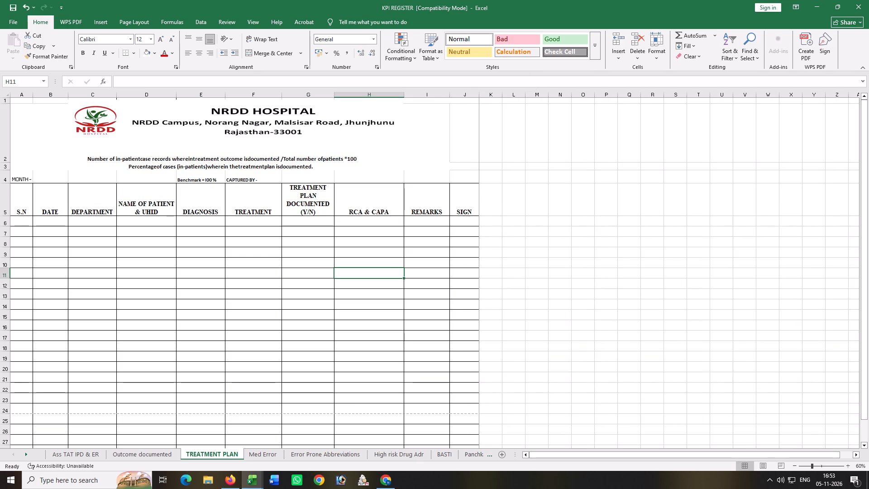
drag(451, 94, 442, 93)
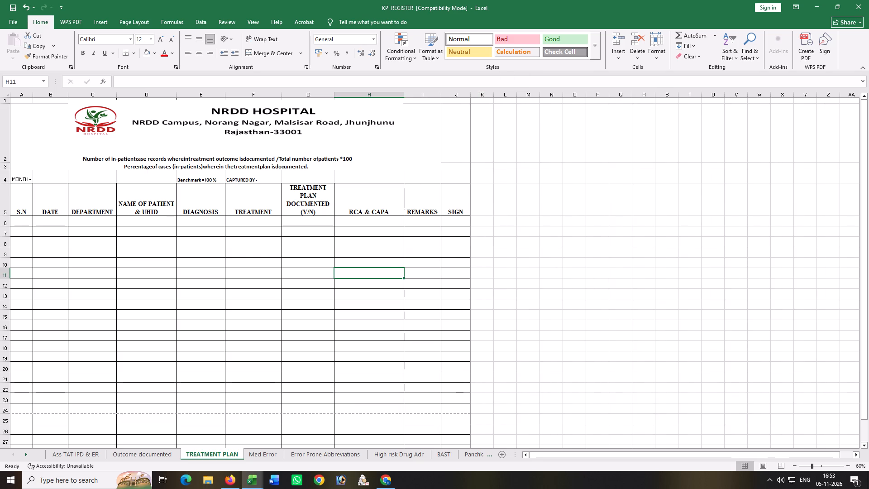
drag(473, 96, 481, 98)
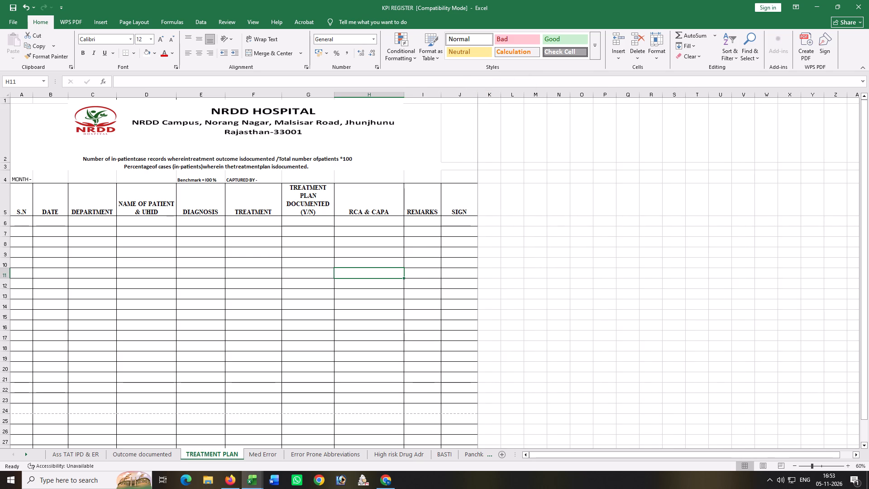
drag(404, 93, 394, 92)
drag(334, 94, 339, 95)
drag(338, 96, 325, 95)
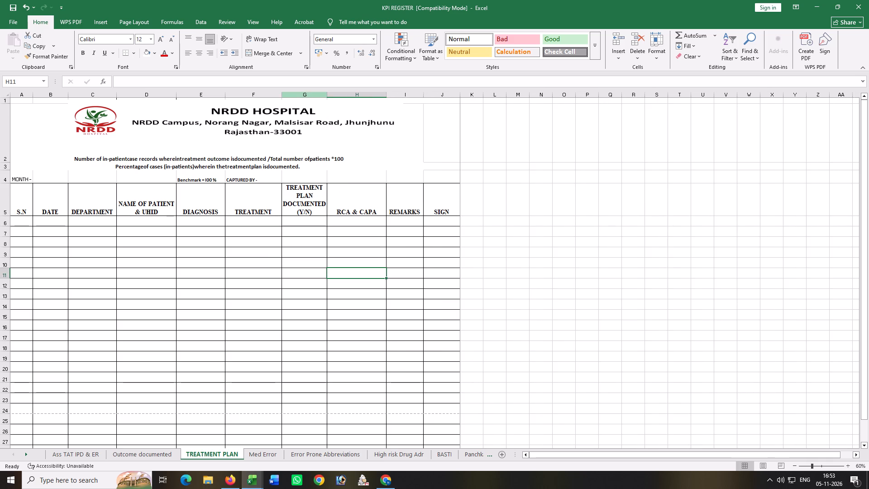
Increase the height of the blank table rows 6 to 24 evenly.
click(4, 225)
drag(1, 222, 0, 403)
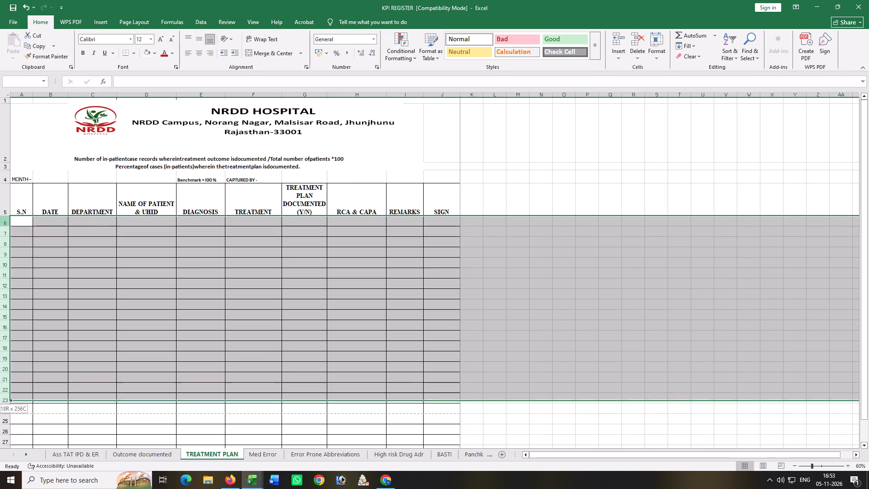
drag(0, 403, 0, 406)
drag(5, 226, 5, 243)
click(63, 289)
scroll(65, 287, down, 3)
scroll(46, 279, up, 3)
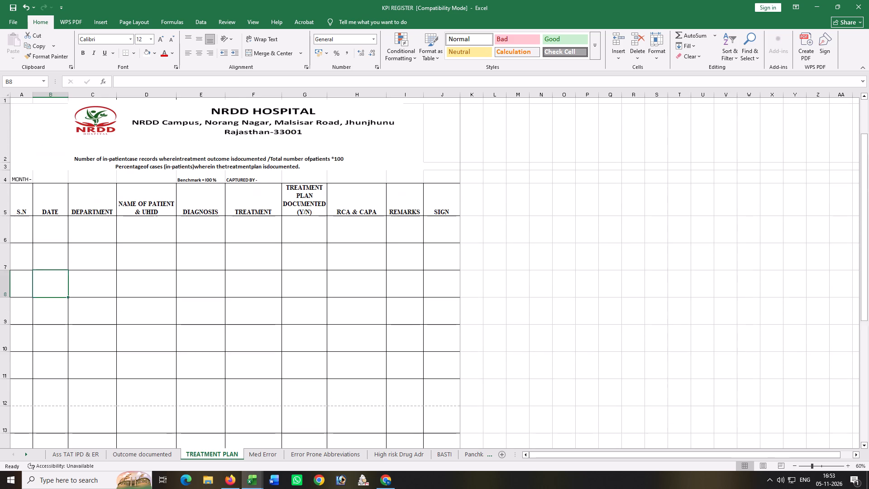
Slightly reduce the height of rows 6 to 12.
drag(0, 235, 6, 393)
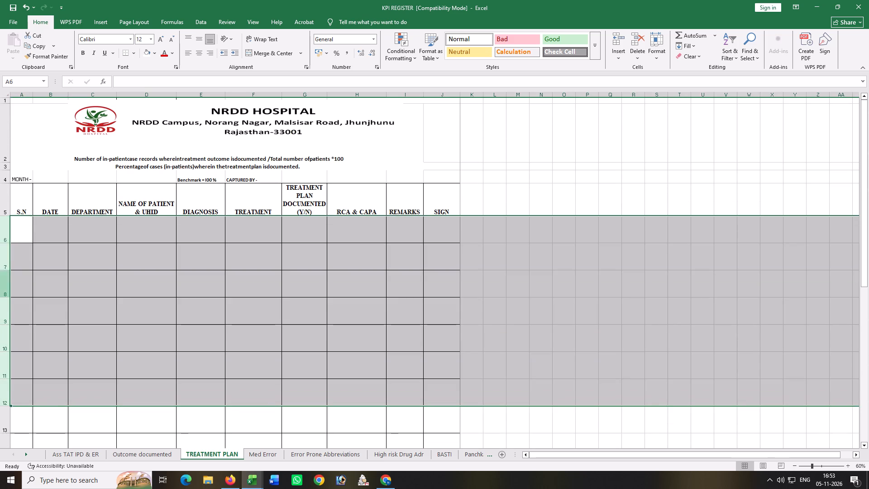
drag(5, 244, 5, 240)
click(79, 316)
Set the height of table rows 6 to 15 to about 39.75.
drag(5, 228, 6, 231)
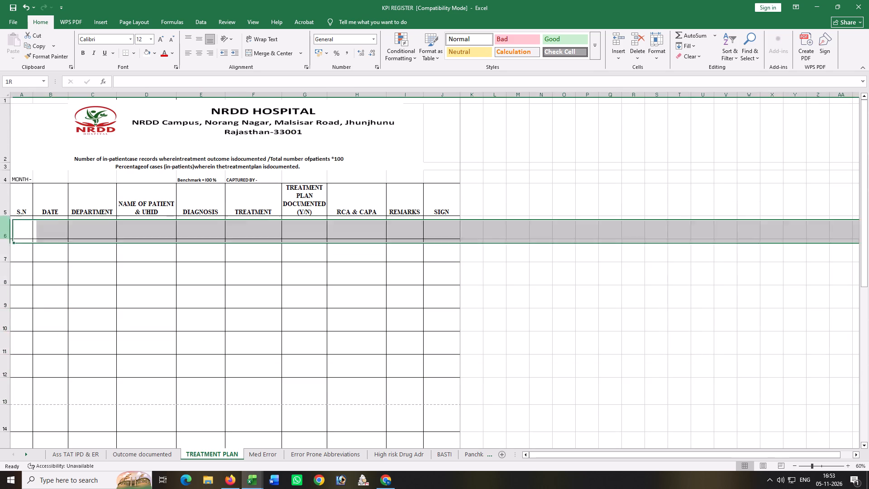
drag(6, 231, 6, 436)
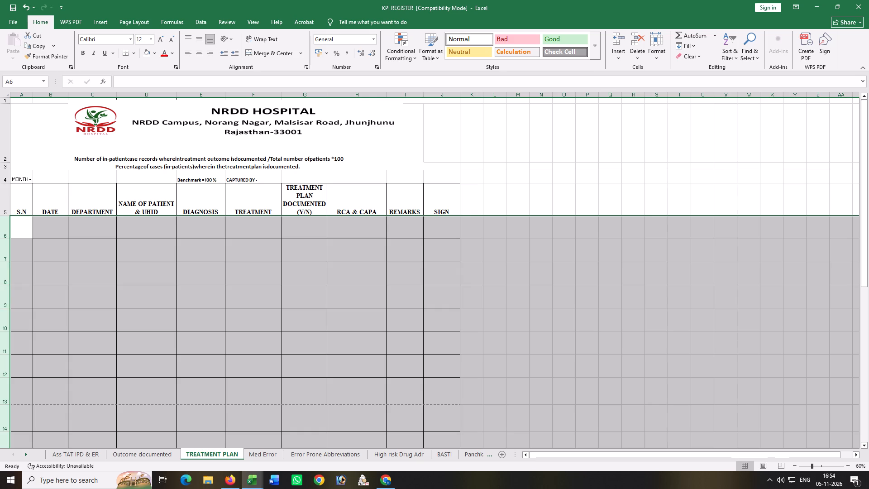
drag(4, 263, 2, 255)
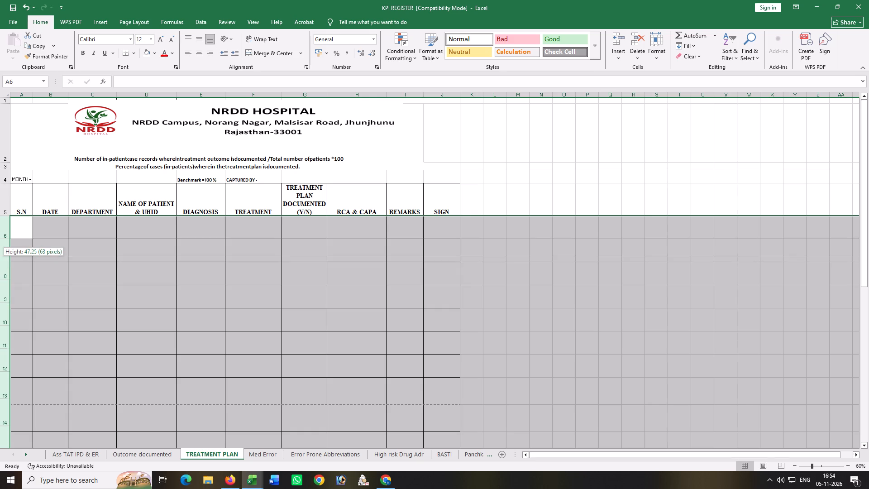
drag(2, 255, 2, 254)
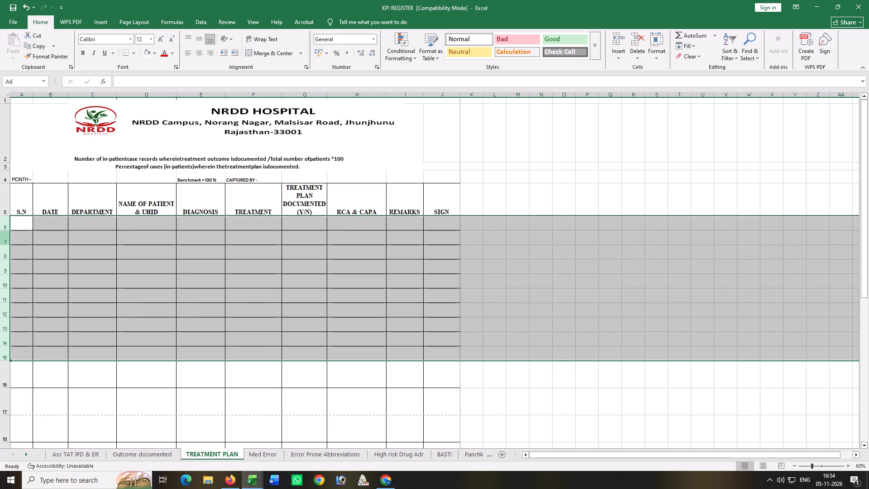
click(7, 231)
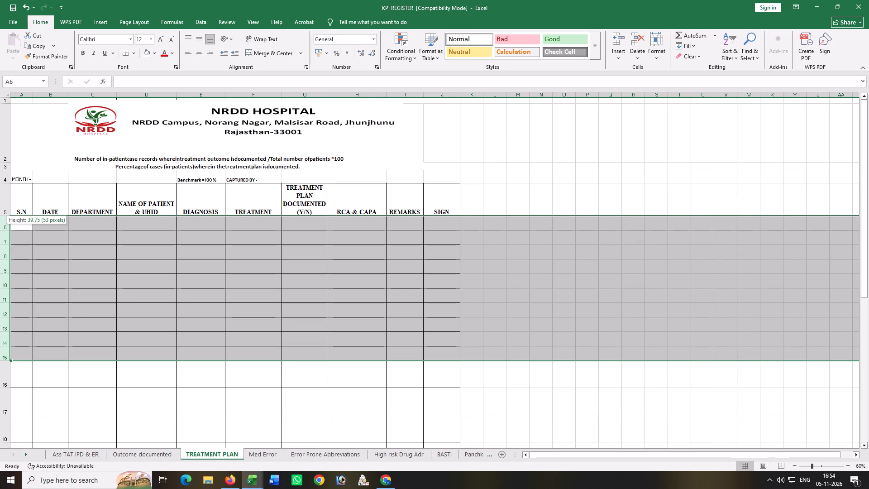
click(83, 247)
Reduce the height of rows 16 to 18 to about 39.75, matching the table rows above.
drag(6, 373, 13, 427)
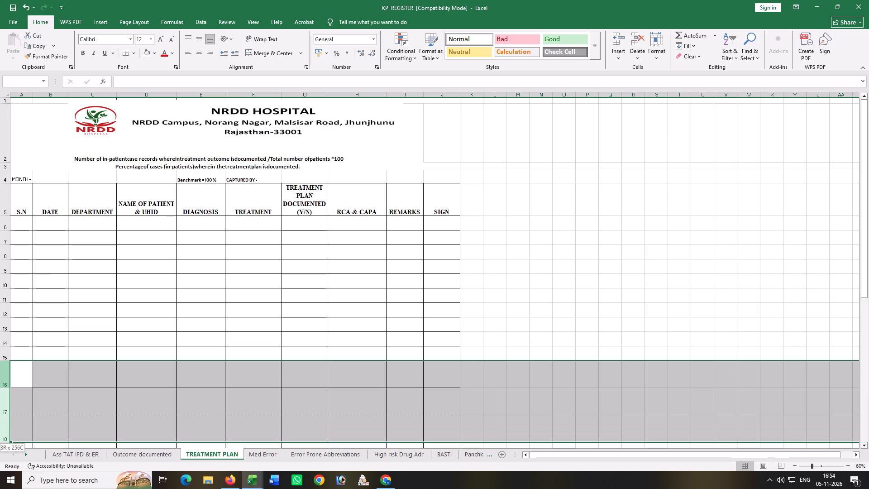
drag(13, 427, 13, 427)
drag(5, 387, 3, 381)
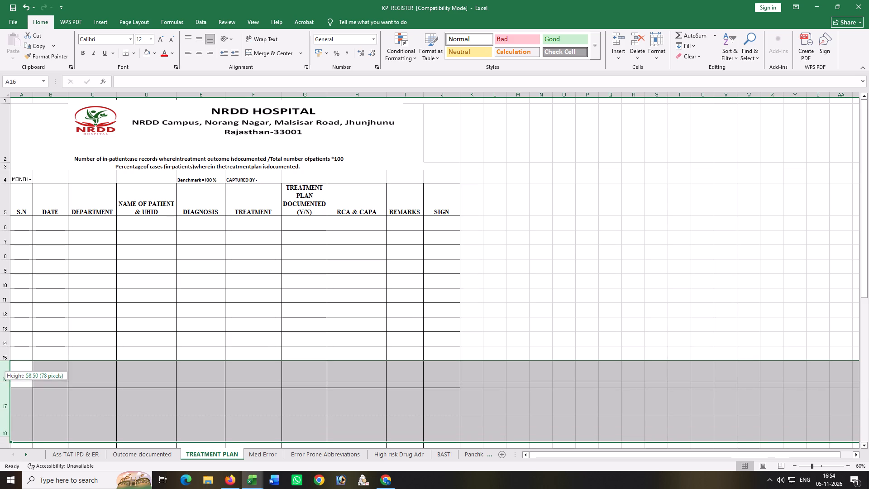
drag(3, 381, 3, 374)
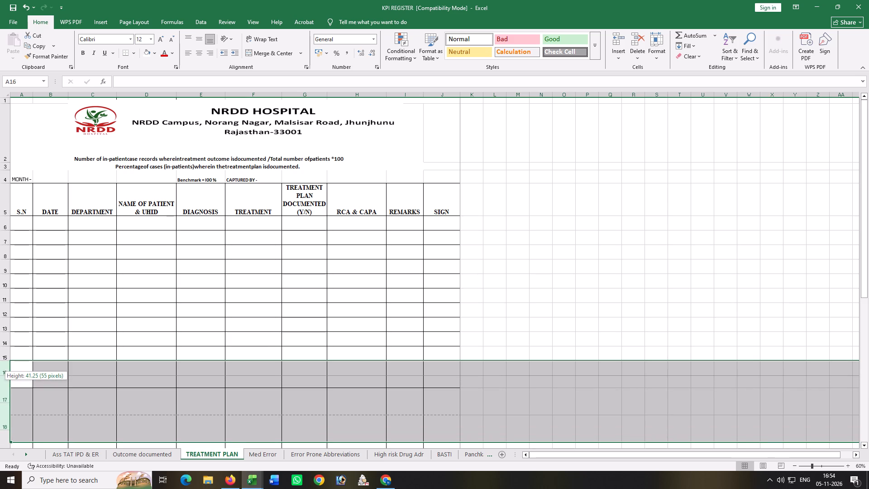
drag(3, 374, 3, 374)
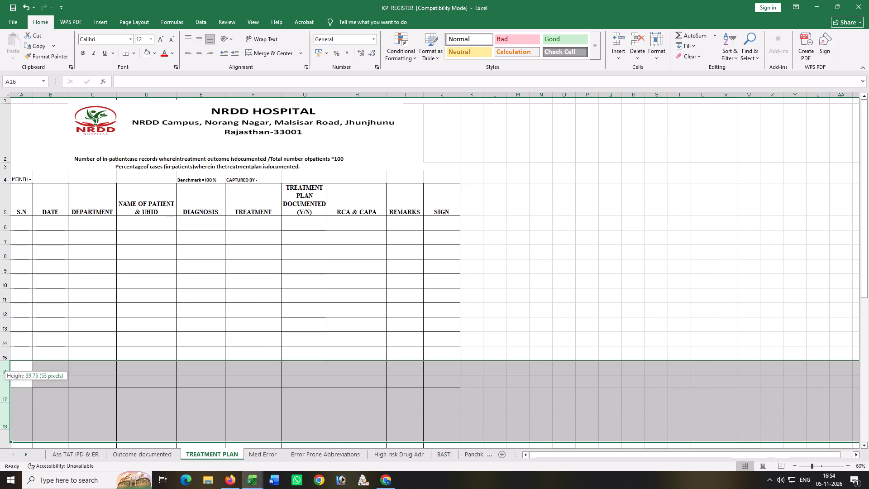
drag(3, 374, 2, 374)
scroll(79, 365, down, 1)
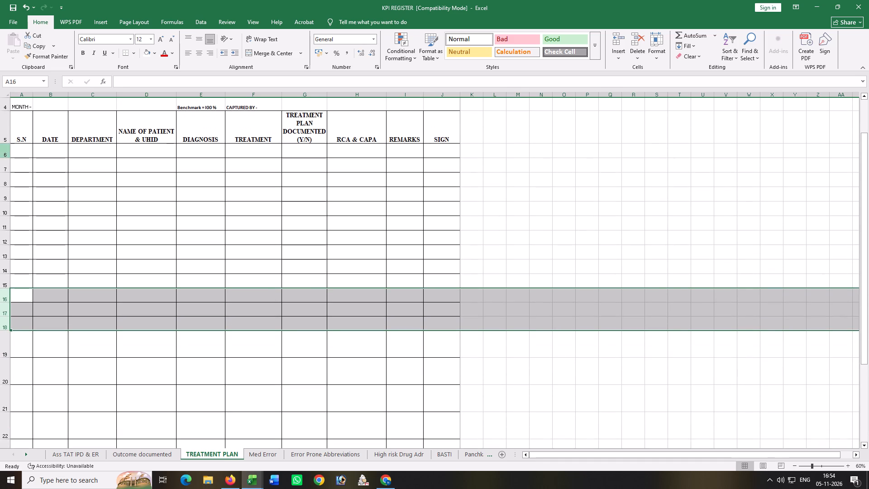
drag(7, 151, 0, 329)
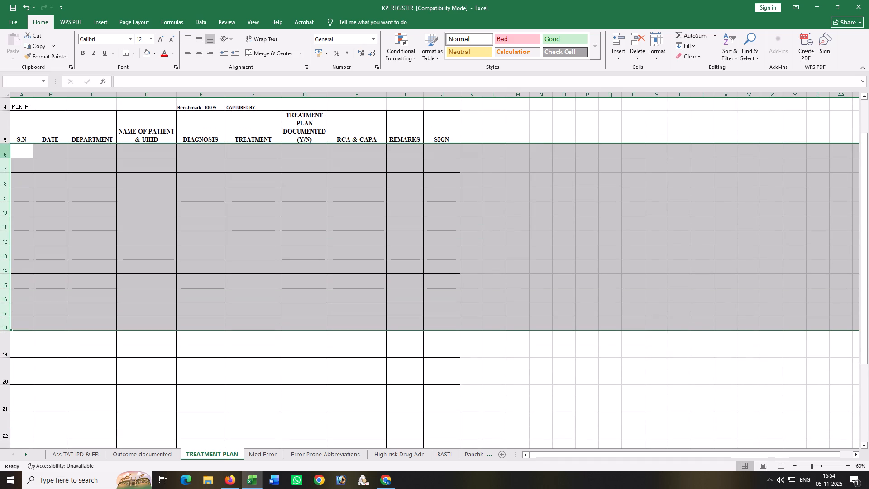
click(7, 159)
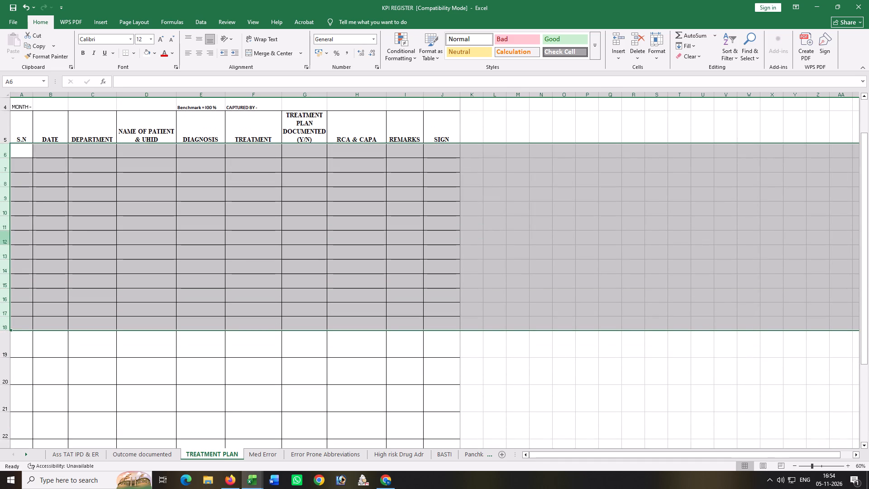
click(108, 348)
Delete rows 19 to 30 and the leftover bordered row below row 18, and save the workbook.
drag(5, 343, 15, 488)
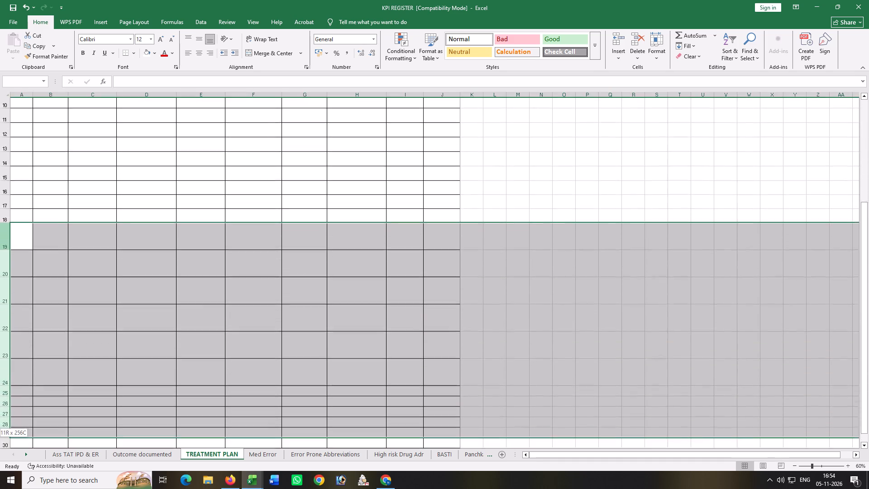
drag(15, 488, 4, 417)
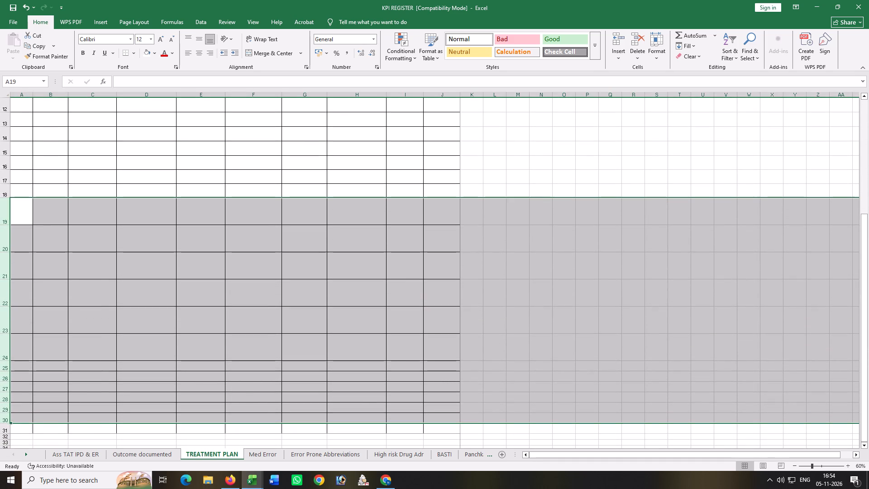
right_click(0, 394)
click(25, 335)
click(20, 244)
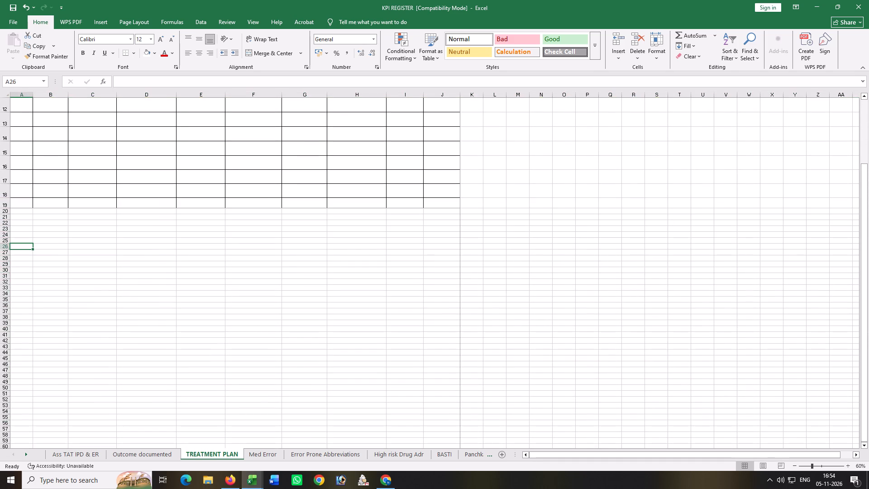
right_click(0, 205)
click(29, 295)
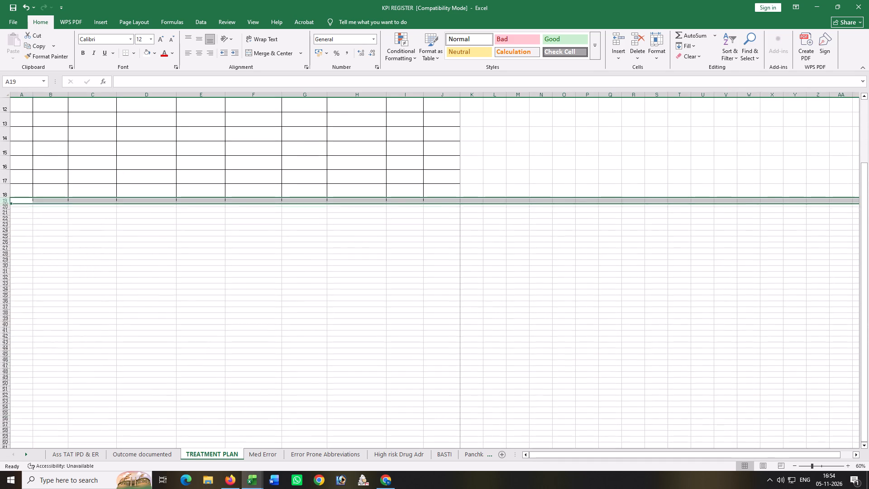
click(149, 323)
key(ctrl+s)
scroll(241, 419, up, 9)
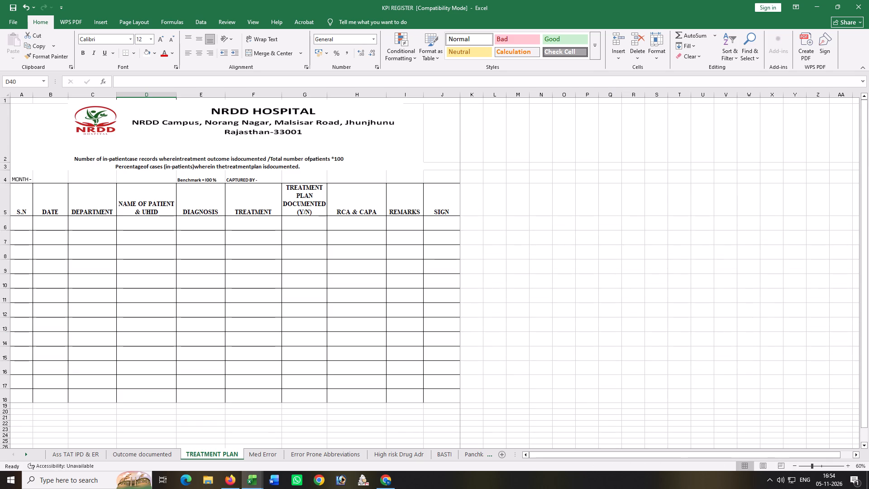
On the Med Error sheet, insert two blank rows above the S.N header row.
scroll(263, 416, up, 3)
click(258, 455)
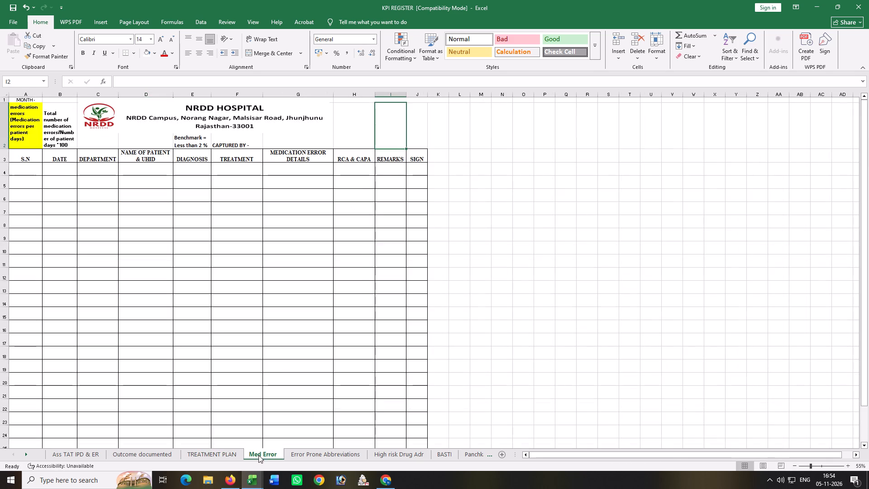
click(209, 298)
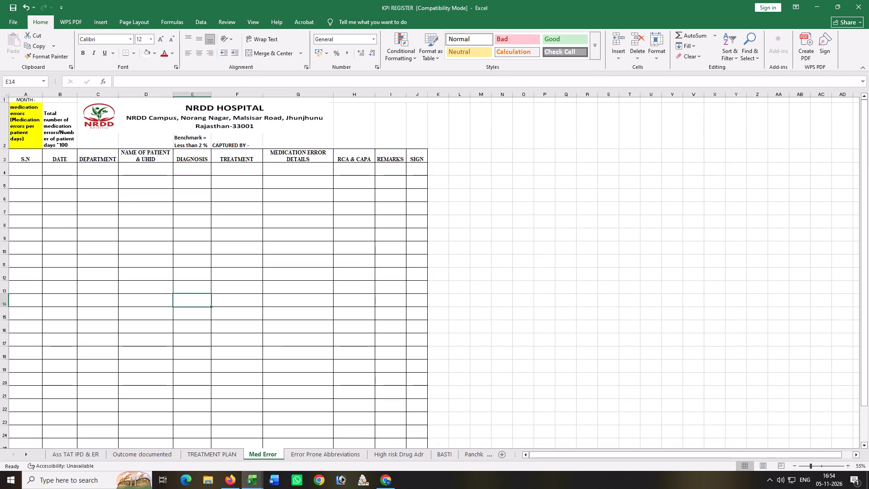
right_click(1, 153)
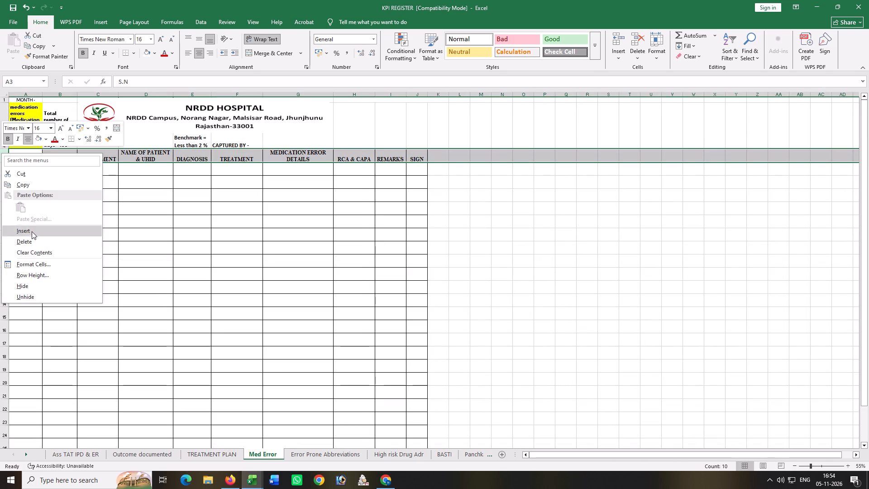
click(31, 231)
right_click(0, 171)
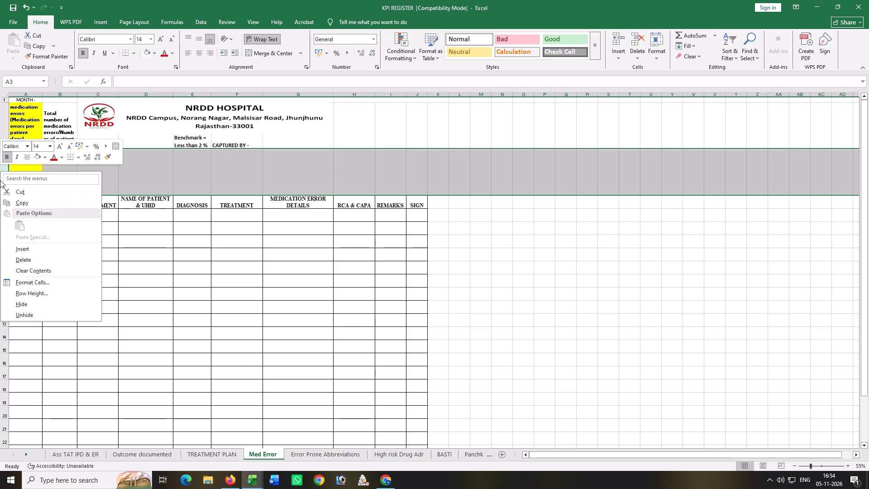
click(40, 251)
click(156, 331)
Move the Benchmark and CAPTURED BY cells from E2:F2 to E4:F4, just above the table header.
drag(182, 142, 222, 143)
key(ctrl+x)
click(196, 216)
key(ctrl+v)
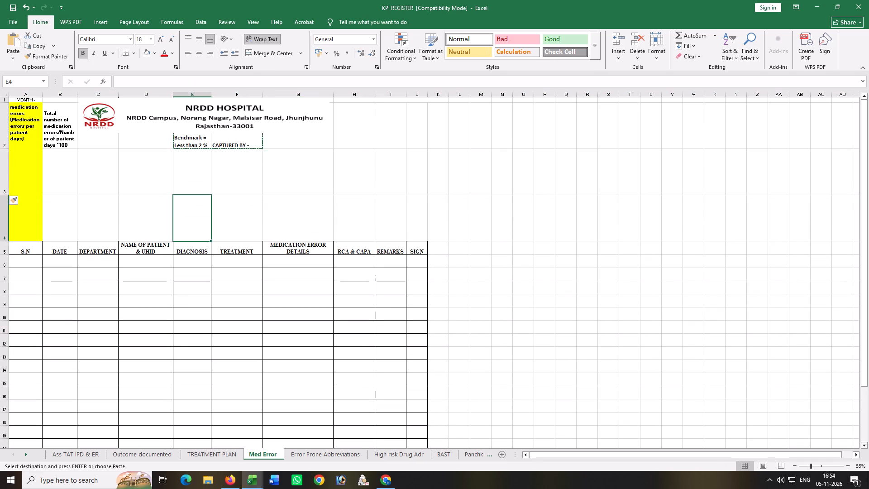
Increase row 2's height and move the "Total number of medication errors" formula text from B2 to A3.
drag(1, 150, 2, 158)
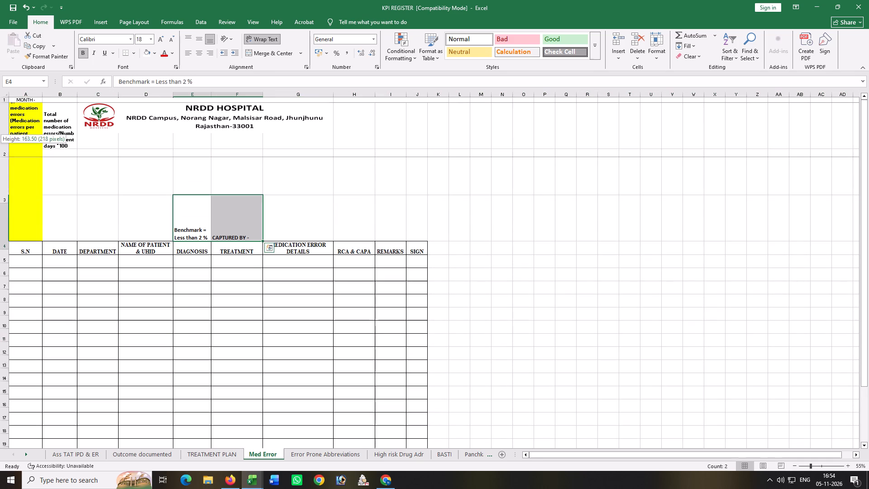
drag(2, 158, 2, 163)
click(49, 136)
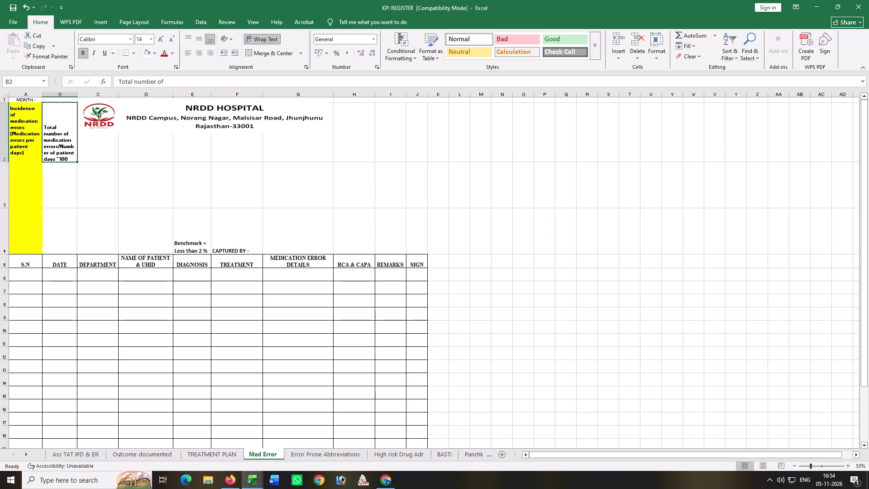
key(ctrl+x)
click(23, 191)
key(ctrl+v)
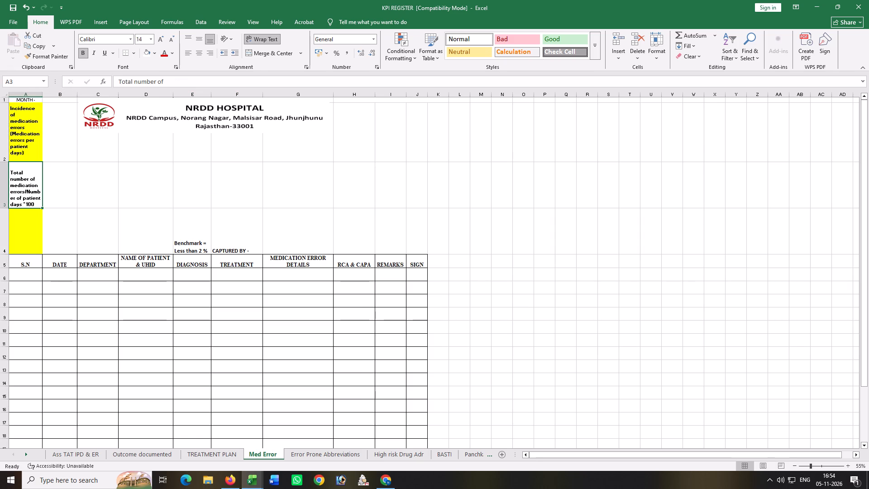
Merge and center A2:J2 and A3:J3 separately and turn off text wrapping in both.
drag(30, 140, 409, 158)
click(268, 56)
click(265, 29)
click(264, 38)
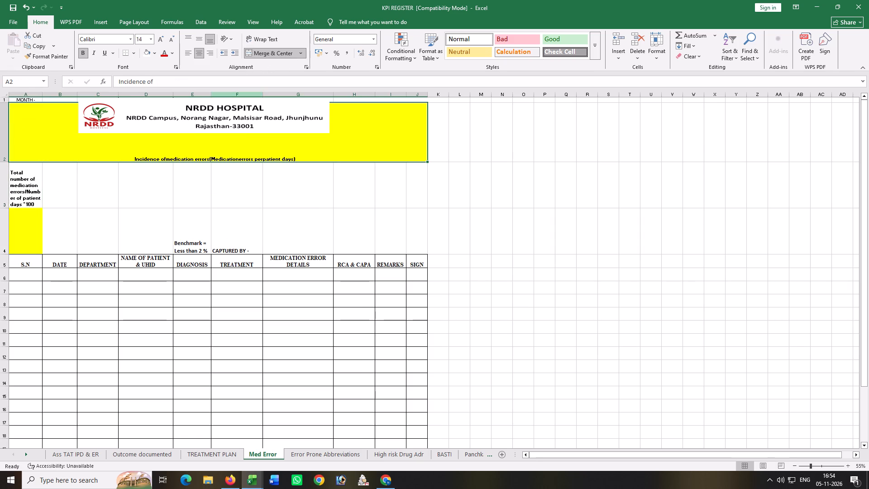
drag(23, 195, 411, 195)
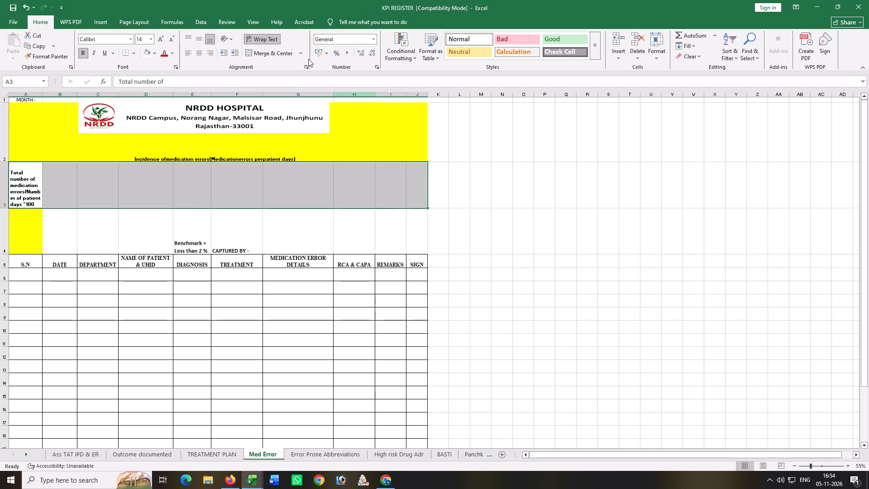
click(275, 53)
click(261, 38)
Remove the yellow fill from the merged row 2 title and from cell A4.
click(159, 153)
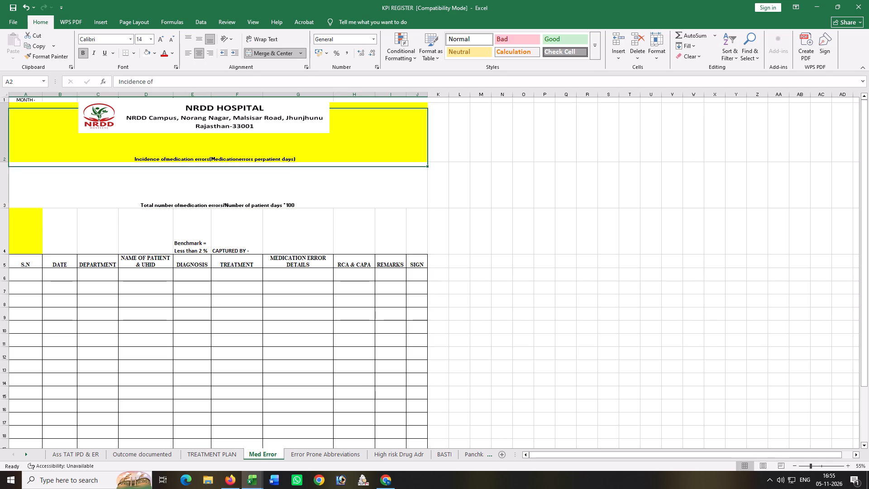
click(148, 53)
click(18, 225)
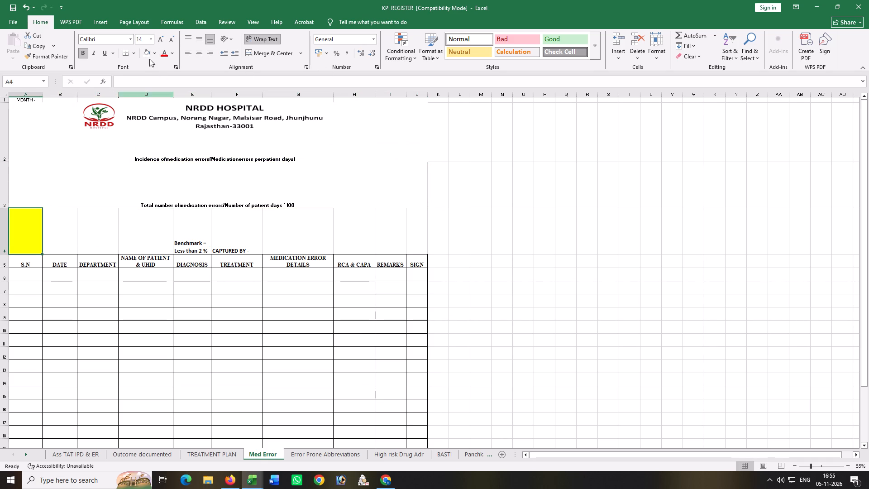
click(147, 55)
click(297, 233)
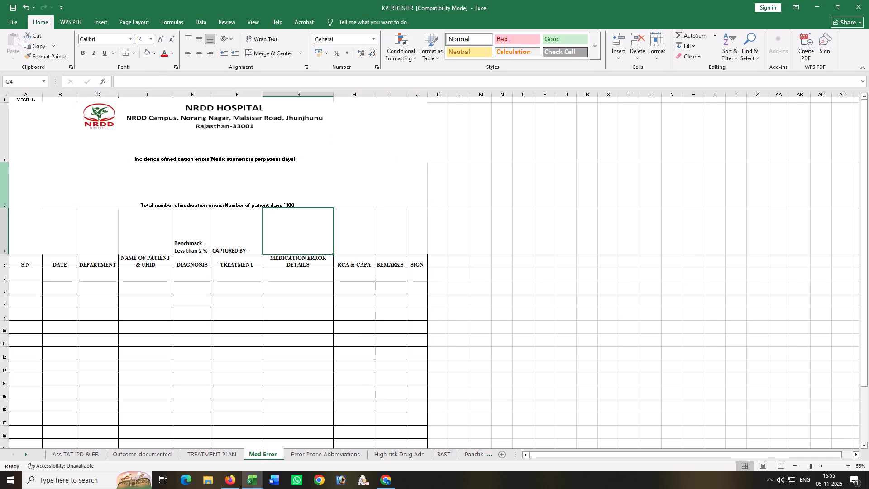
Reduce row 2's height so its title sits just below the letterhead, and autofit the heights of rows 3 and 4.
drag(1, 163, 0, 140)
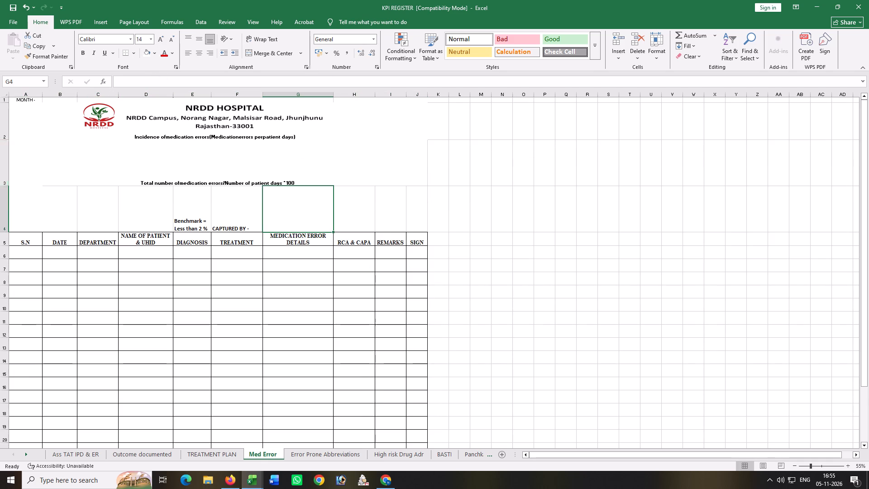
double_click(6, 187)
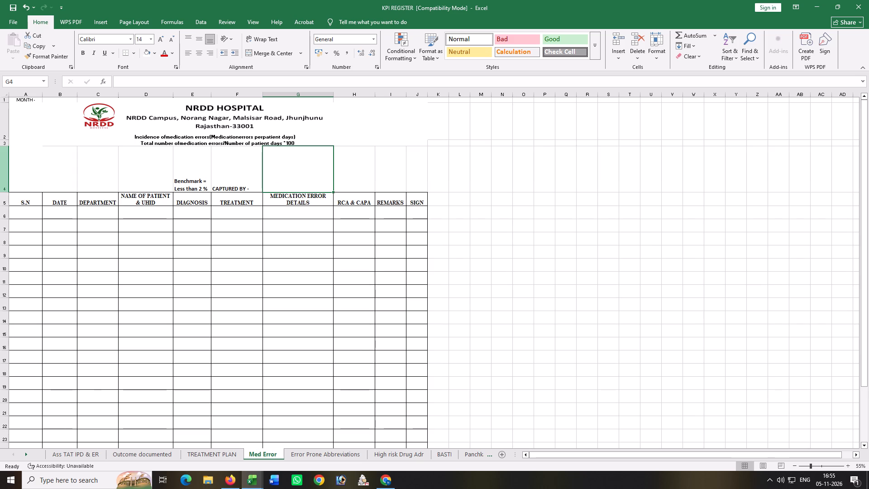
double_click(4, 193)
click(126, 226)
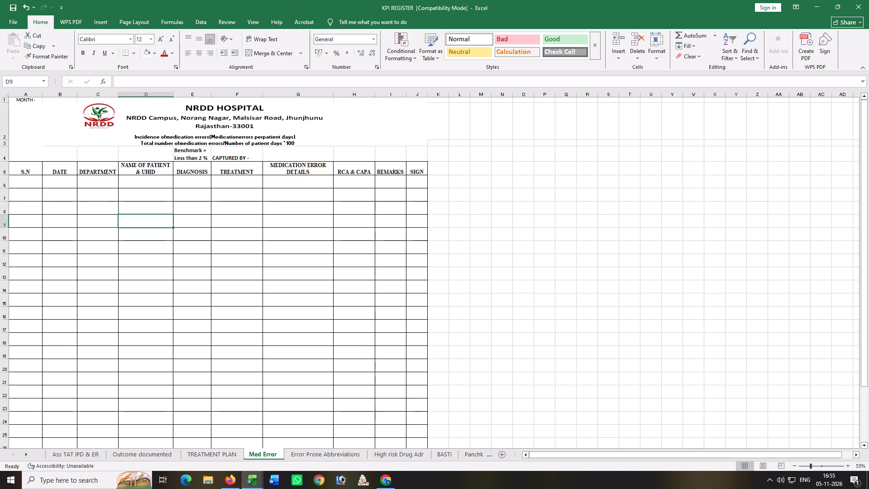
Move the MONTH - label from A1 to A4 and save the workbook.
click(23, 100)
key(ctrl+x)
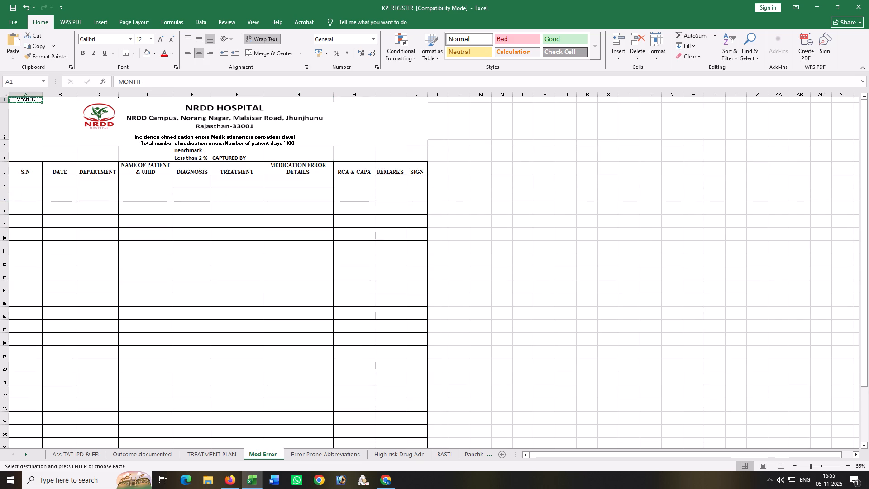
click(23, 152)
key(ctrl+v)
click(94, 257)
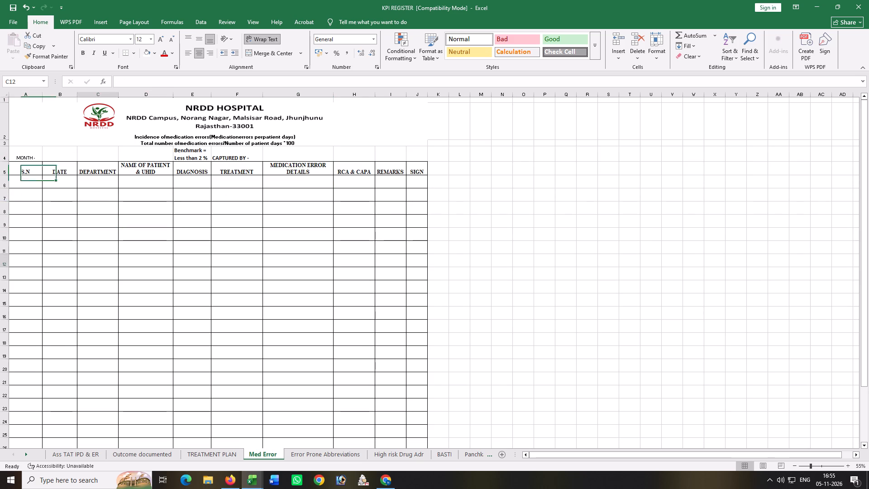
key(ctrl+s)
Delete the surplus table rows from row 20 down to the table's end and save the workbook.
click(96, 224)
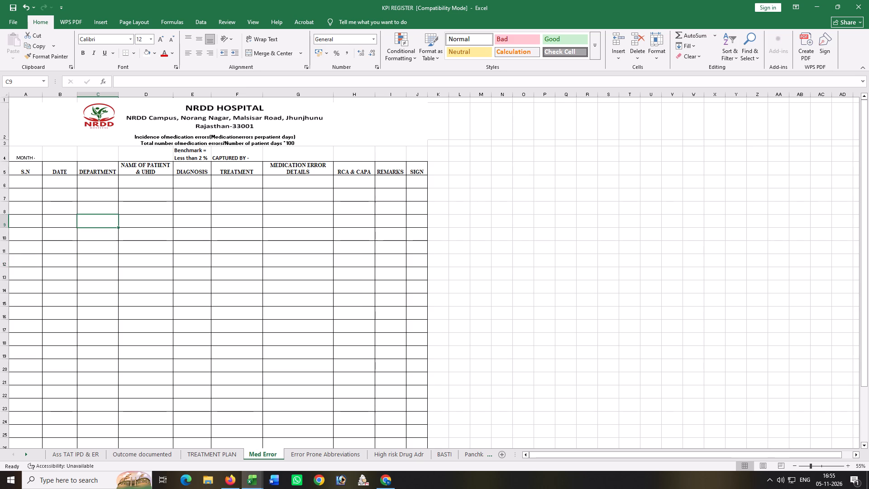
drag(5, 368, 10, 438)
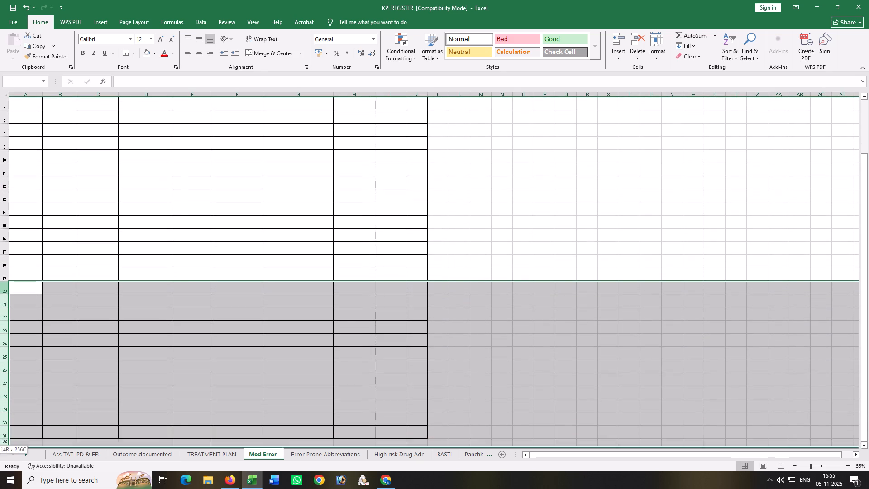
drag(10, 438, 10, 434)
right_click(6, 402)
click(41, 343)
click(243, 300)
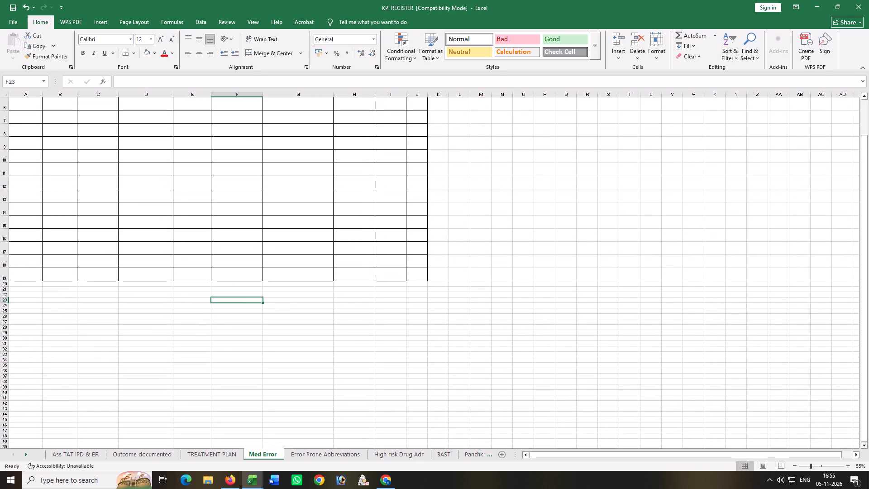
key(ctrl+s)
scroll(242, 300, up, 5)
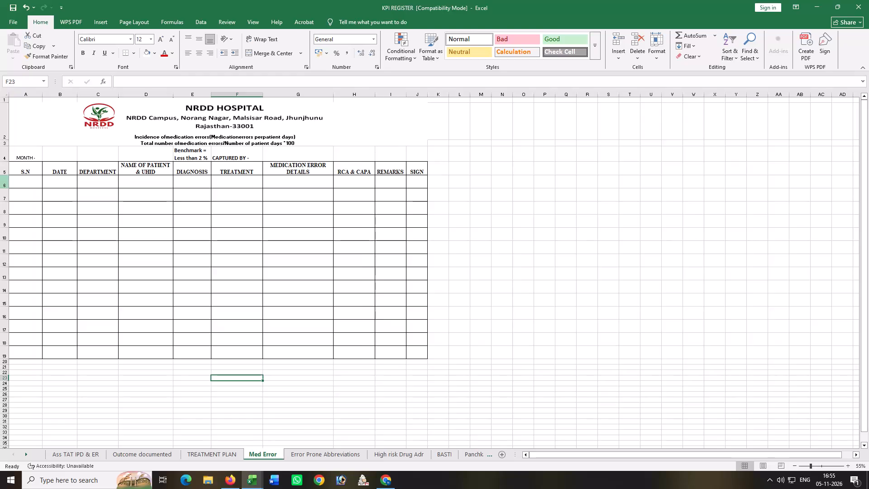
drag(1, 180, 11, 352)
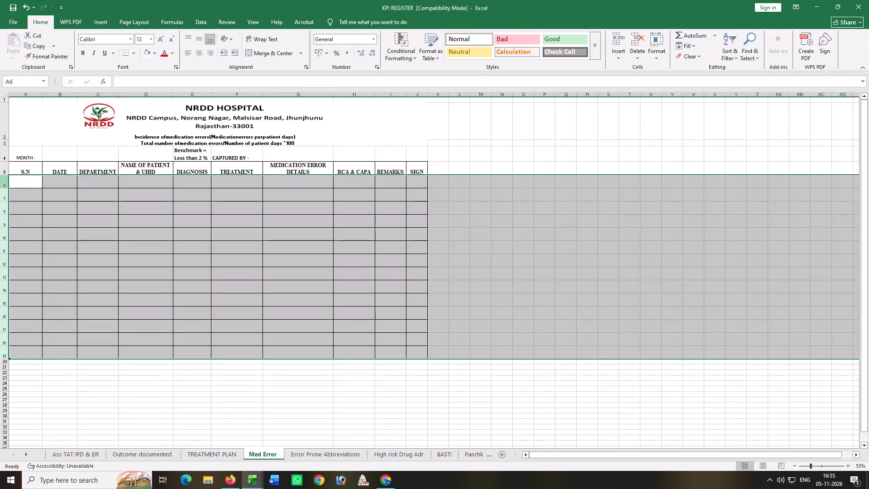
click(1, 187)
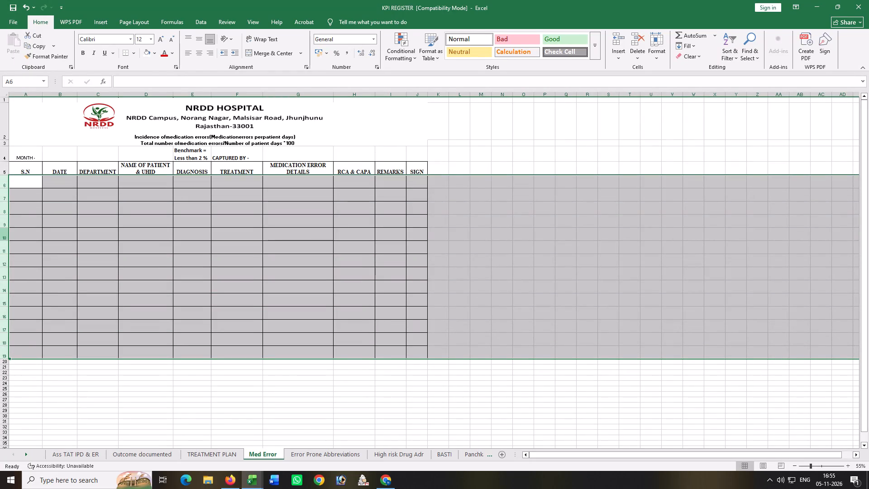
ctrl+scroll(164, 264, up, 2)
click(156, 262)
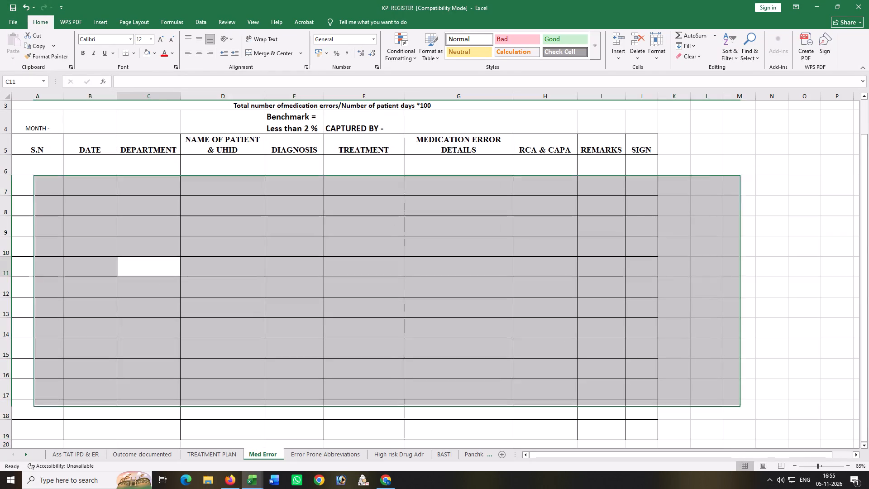
Save the workbook and set the Med Error sheet's print setup to landscape orientation with 55% scaling.
key(ctrl+s)
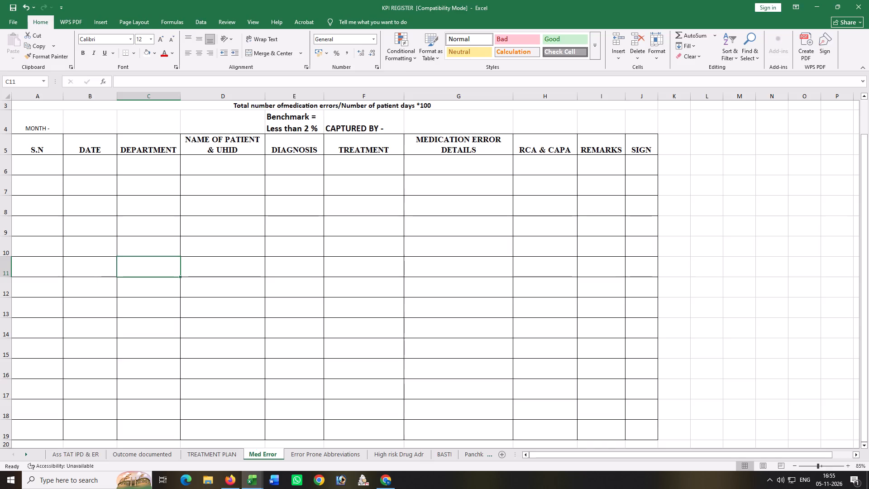
key(ctrl+p)
click(170, 309)
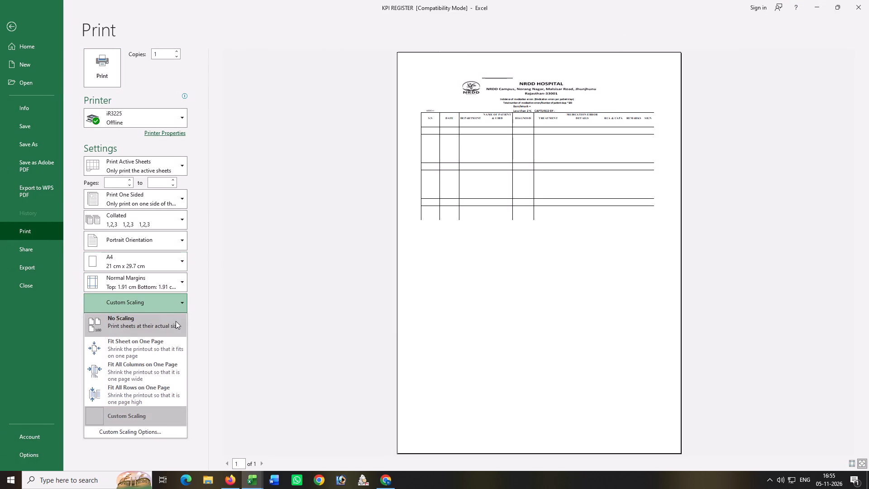
click(207, 311)
click(184, 318)
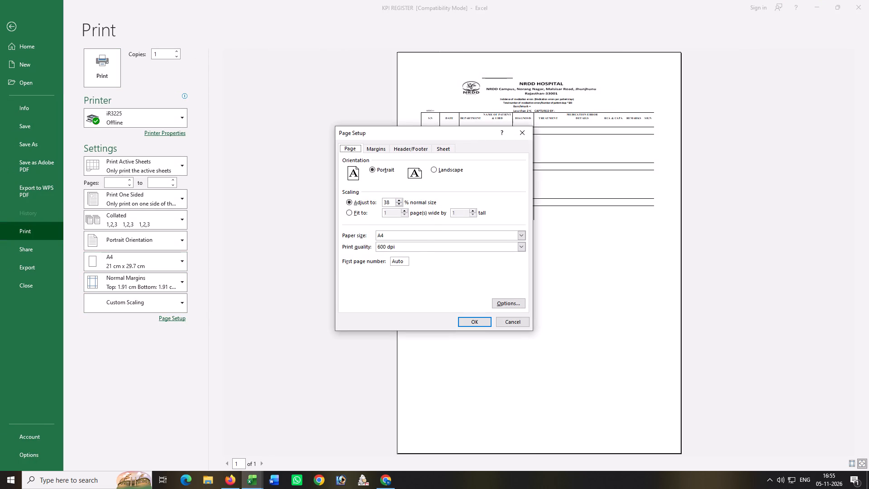
click(434, 169)
double_click(401, 201)
double_click(401, 201)
click(469, 320)
scroll(673, 330, down, 1)
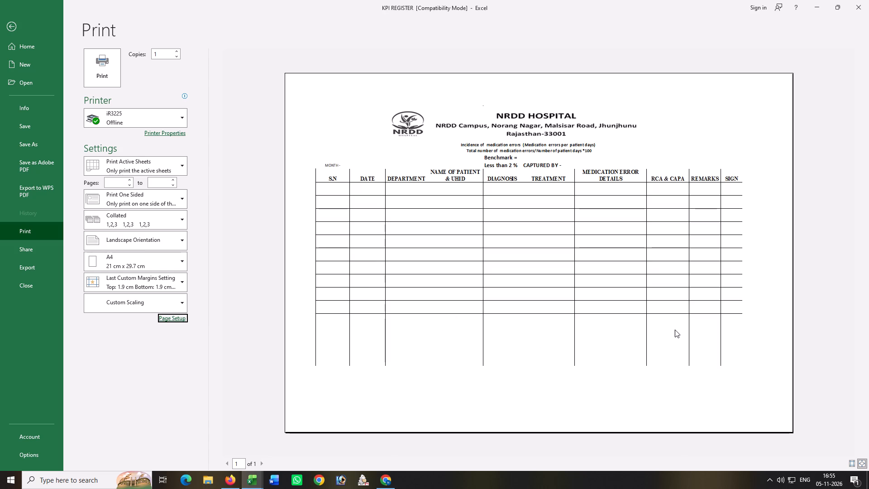
Raise the print scaling by one increment above 55%, check the print preview and return to the sheet.
click(172, 317)
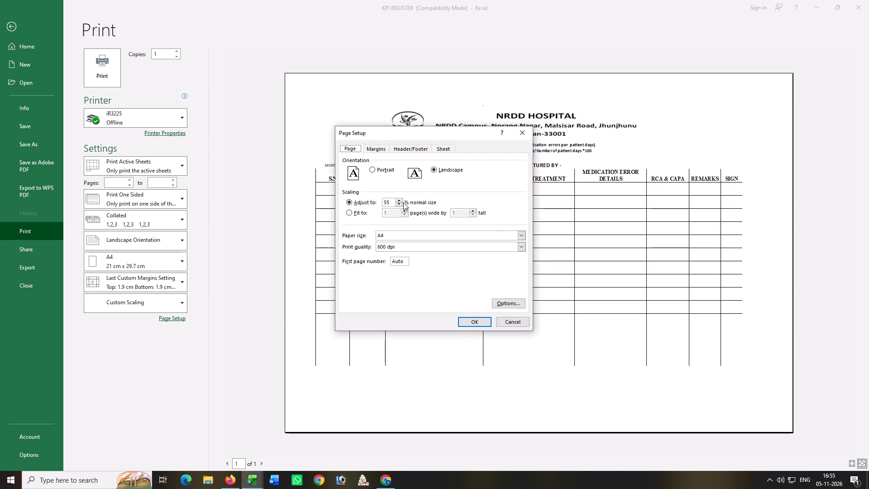
click(401, 200)
click(471, 323)
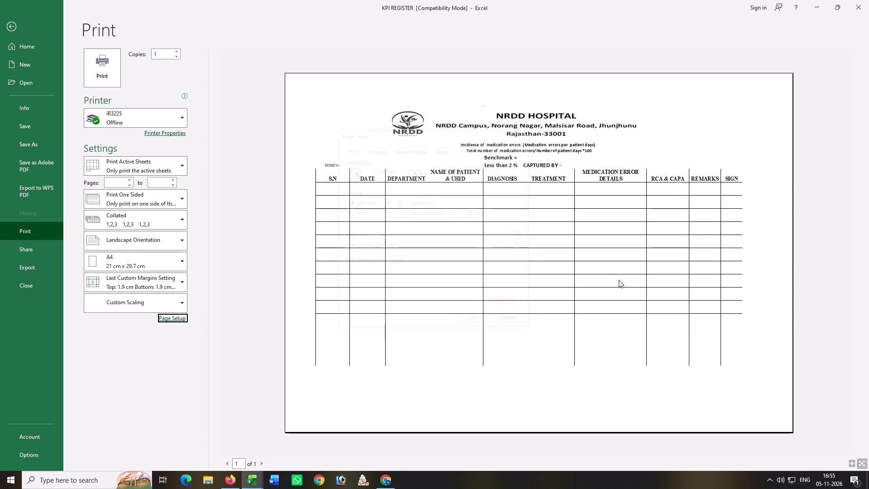
scroll(618, 279, down, 2)
scroll(616, 280, up, 1)
click(0, 26)
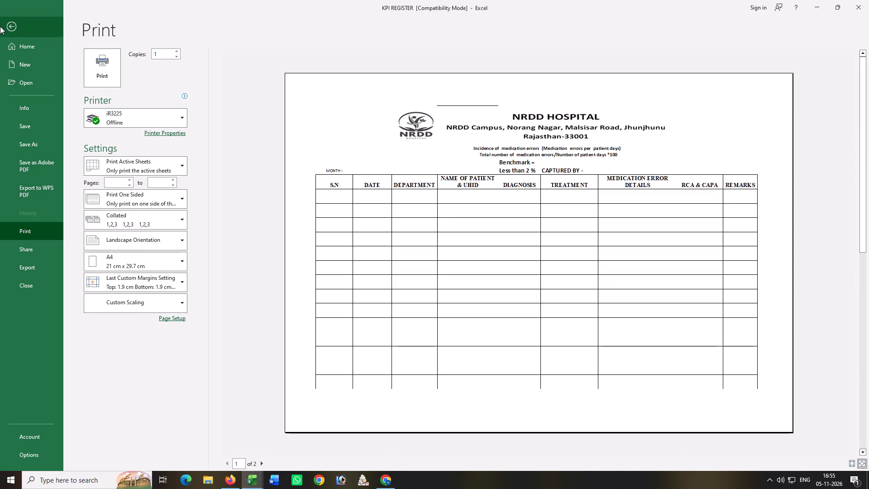
Narrow column A on the Med Error sheet so the SIGN column fits the page, check the print preview and save.
drag(62, 98, 49, 95)
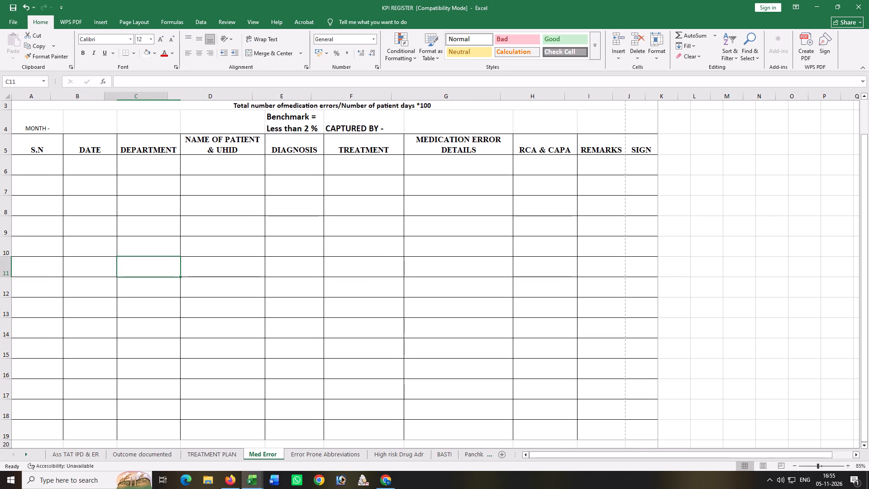
drag(50, 97, 40, 96)
drag(40, 96, 35, 96)
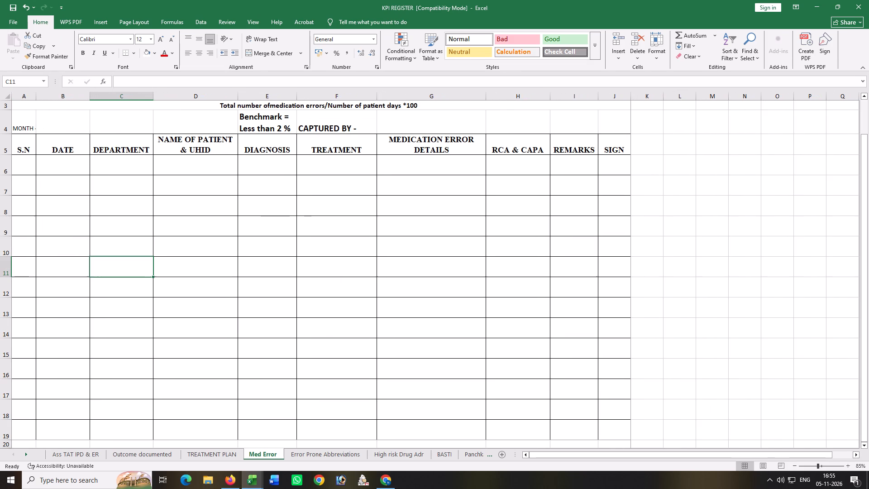
click(264, 261)
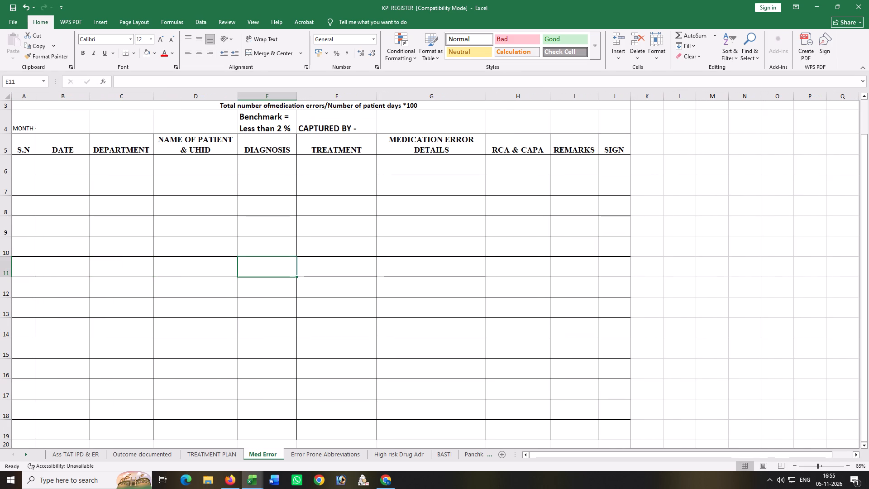
key(ctrl+p)
scroll(609, 322, down, 2)
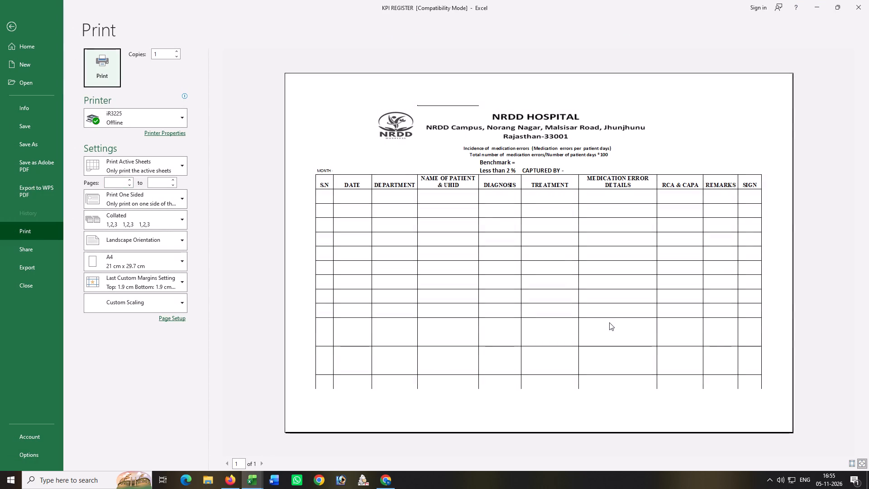
scroll(607, 321, up, 2)
click(8, 30)
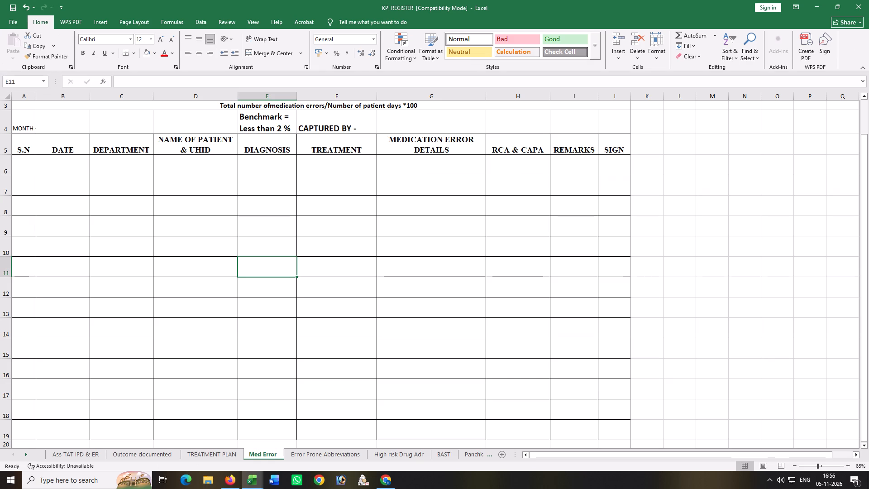
key(ctrl+s)
Move the header picture down to uncover row 1 and delete cell D1, shifting the remaining cells left.
scroll(127, 230, up, 16)
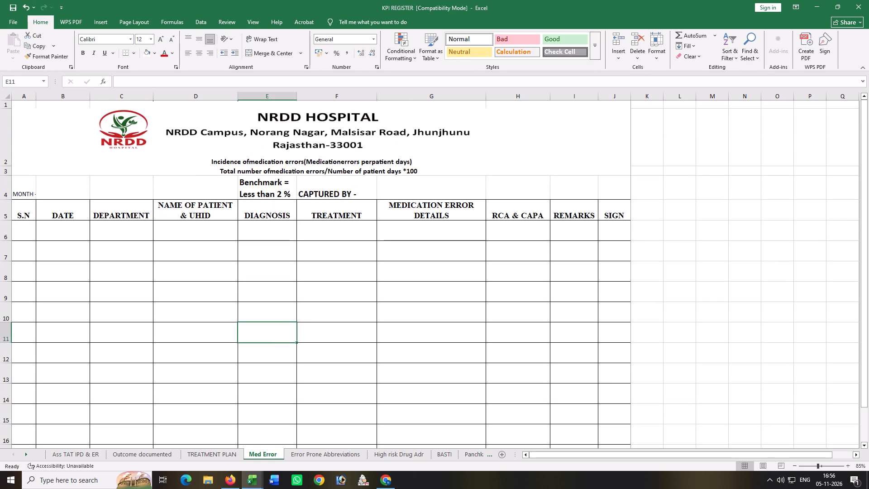
click(176, 111)
drag(176, 111, 177, 132)
click(177, 109)
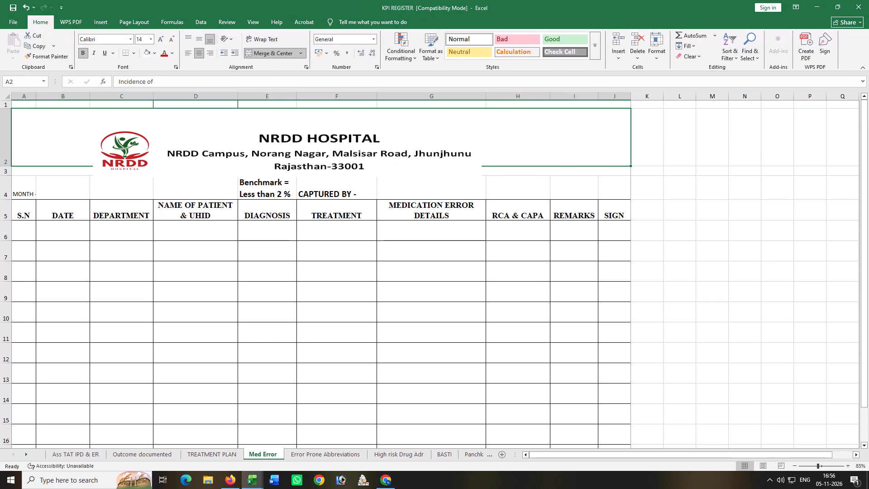
click(193, 104)
right_click(190, 105)
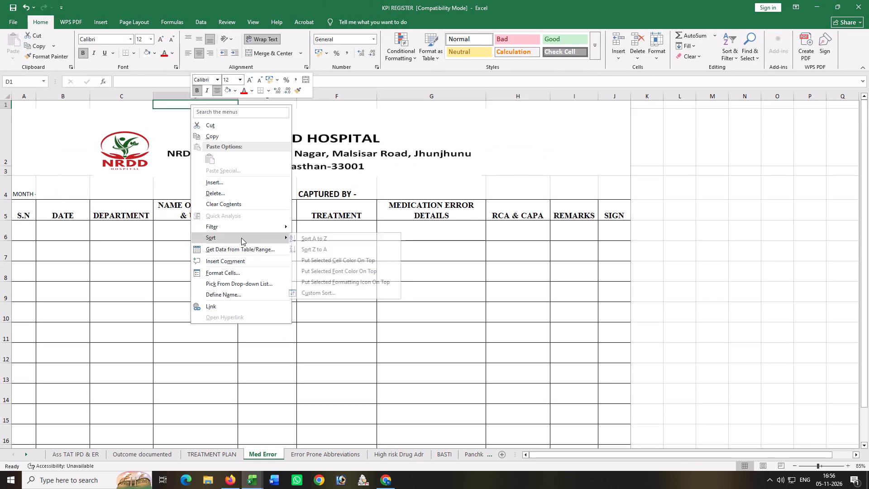
click(221, 189)
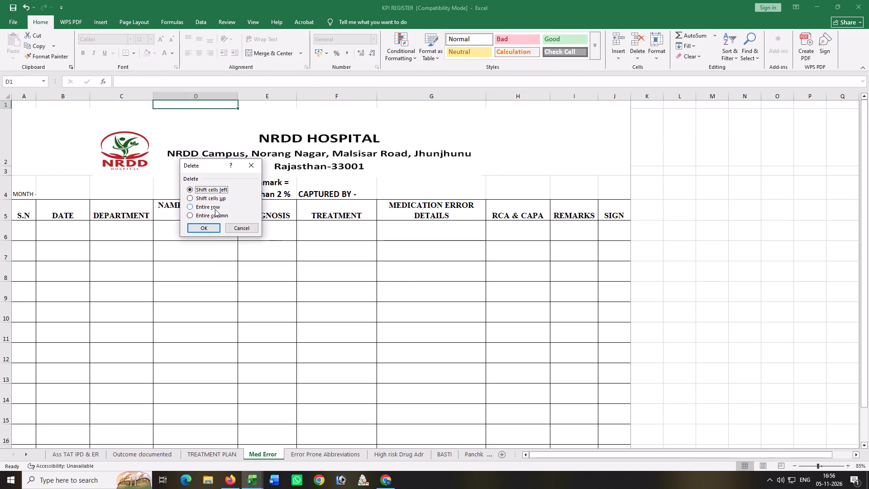
click(203, 226)
Move the hospital header picture back up above the indicator text and further toward the table's centre.
click(358, 144)
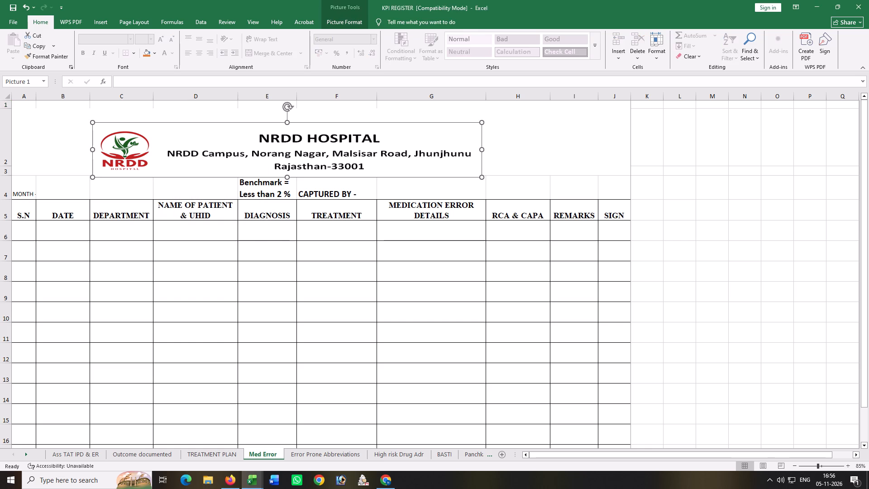
drag(335, 149, 365, 126)
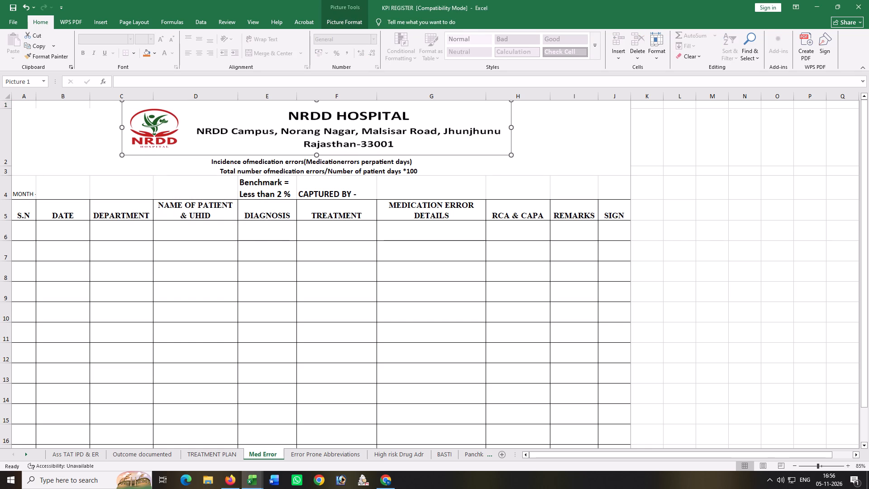
Set the indicator text in merged rows 2 and 3 to font size 16 and save the workbook.
click(322, 167)
drag(323, 160, 323, 167)
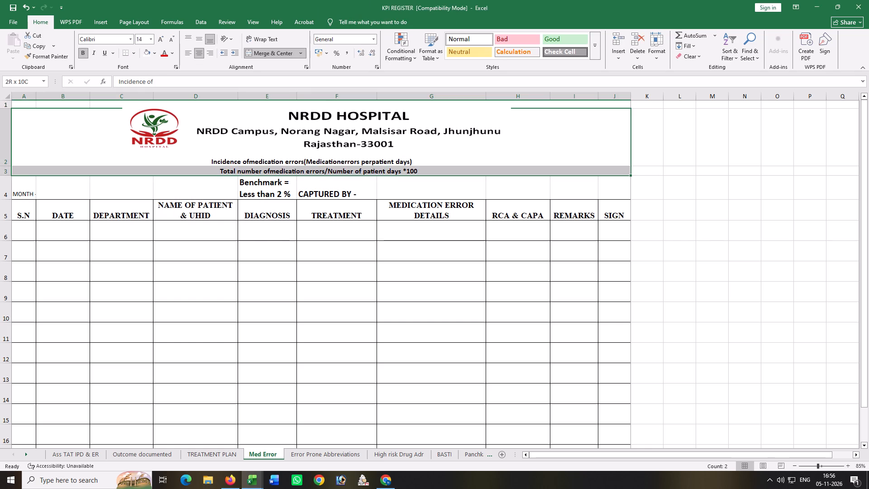
drag(323, 167, 323, 169)
click(163, 37)
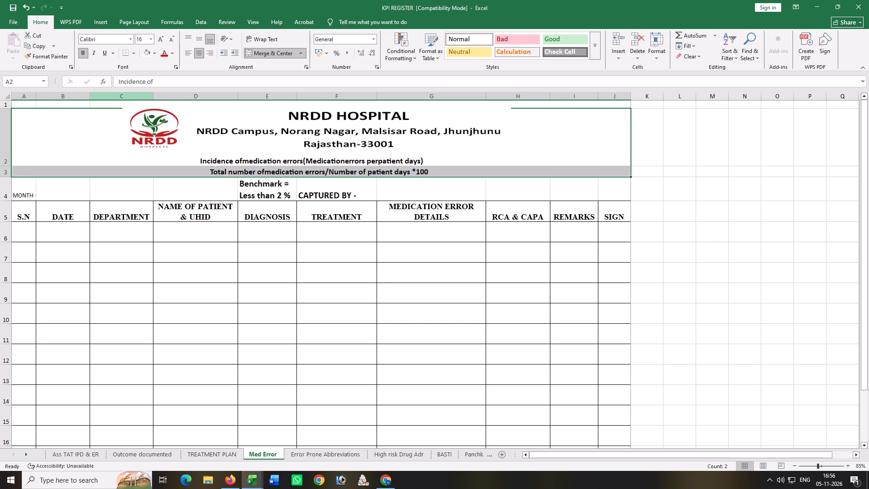
click(252, 283)
key(ctrl+s)
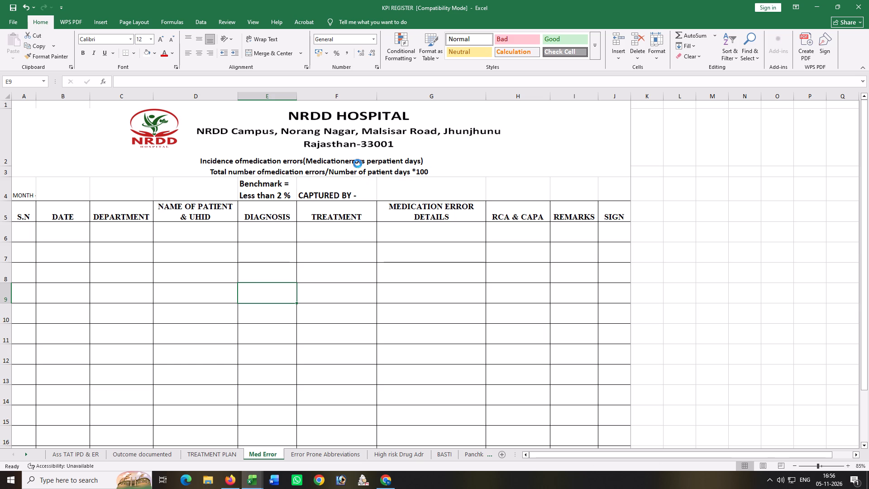
Nudge the hospital header picture slightly toward column J and save the workbook.
drag(328, 134, 338, 130)
click(318, 317)
key(ctrl+s)
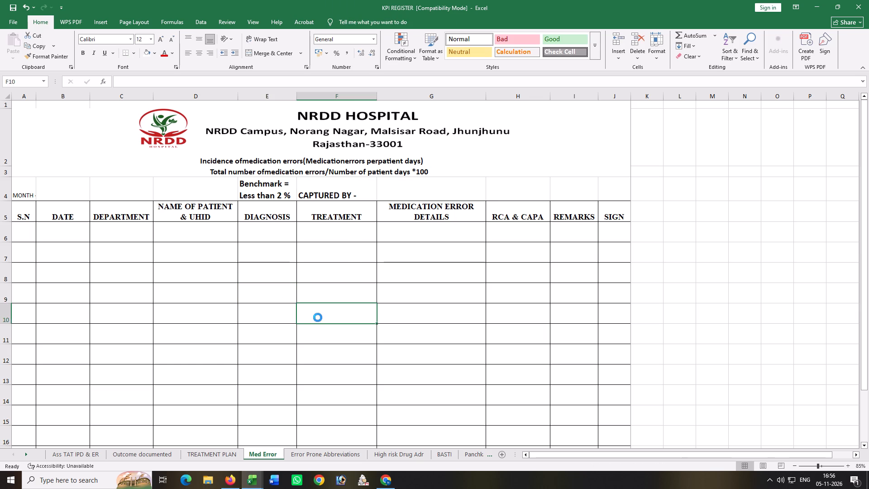
On the Error Prone Abbreviations sheet, insert two rows above the table's heading row 3.
click(333, 457)
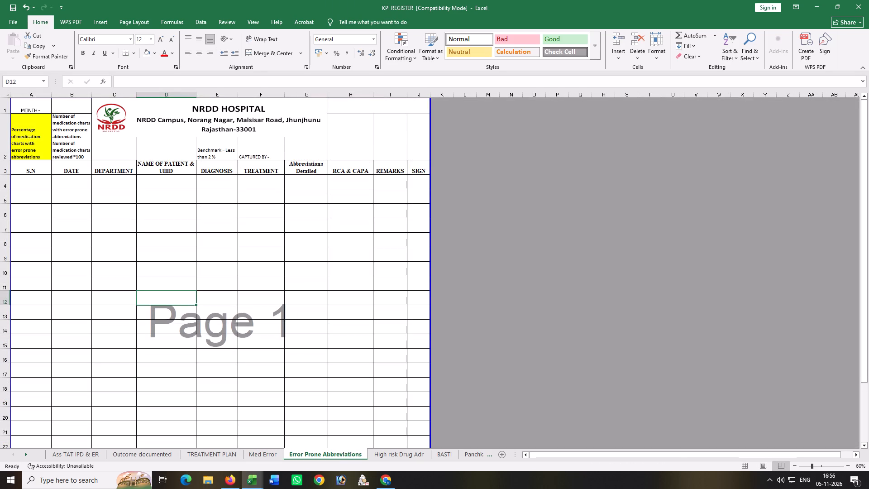
drag(6, 169, 6, 178)
right_click(6, 178)
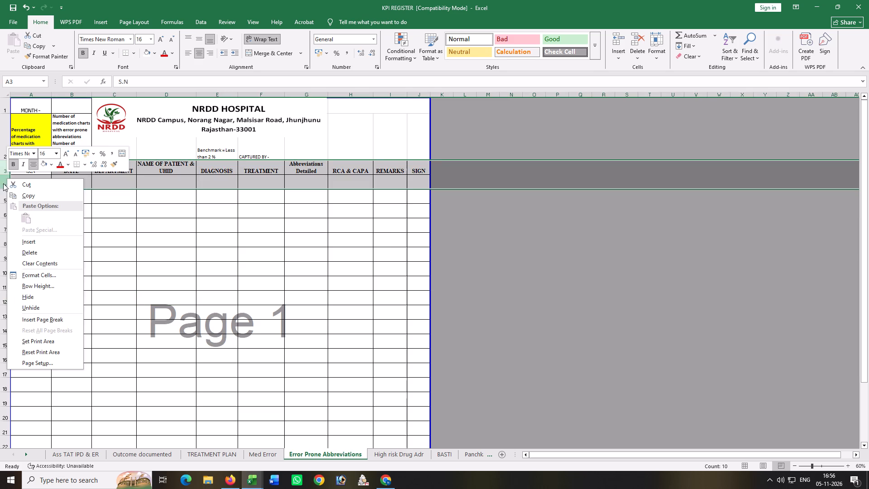
click(30, 241)
click(209, 293)
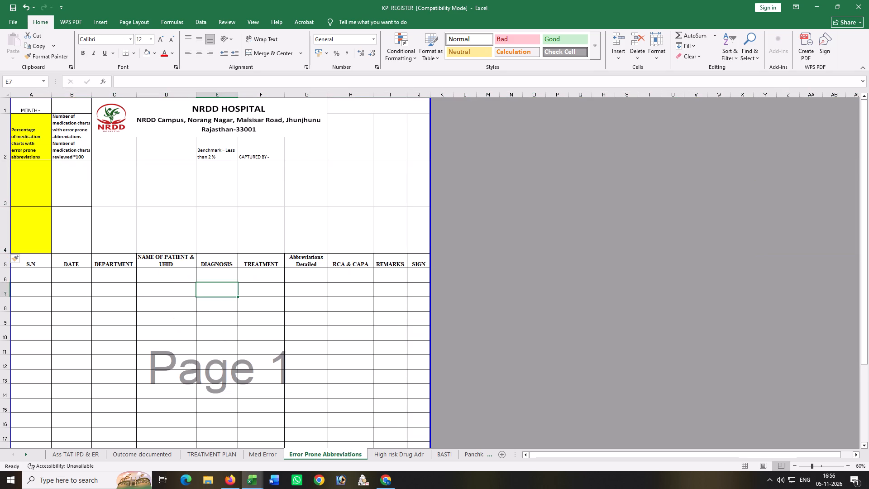
Move the Benchmark and CAPTURED BY cells from E2:F2 to E4:F4.
drag(208, 151, 248, 151)
key(ctrl+x)
click(216, 250)
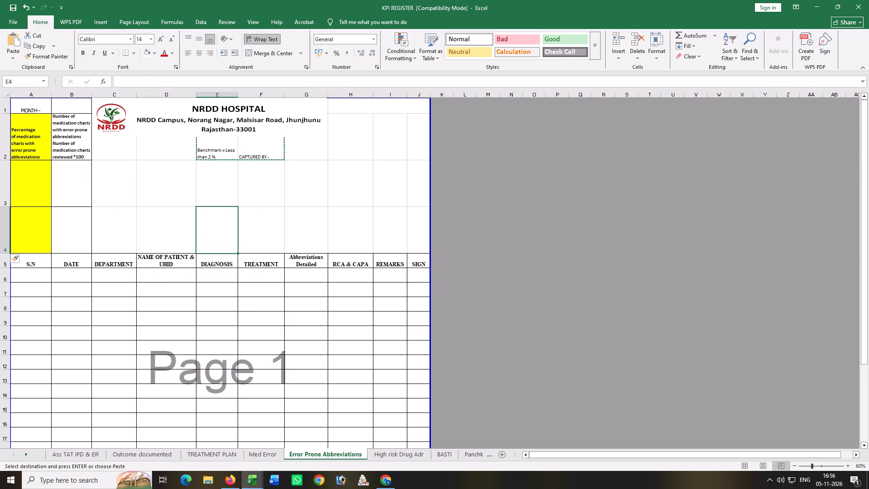
key(ctrl+v)
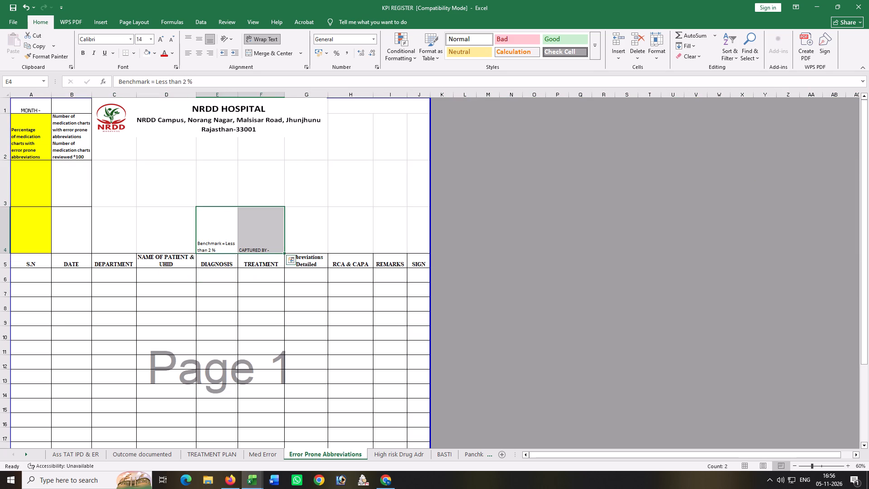
Move the "Number of medication charts" formula text from B2 to A3.
click(65, 142)
key(ctrl+x)
click(24, 192)
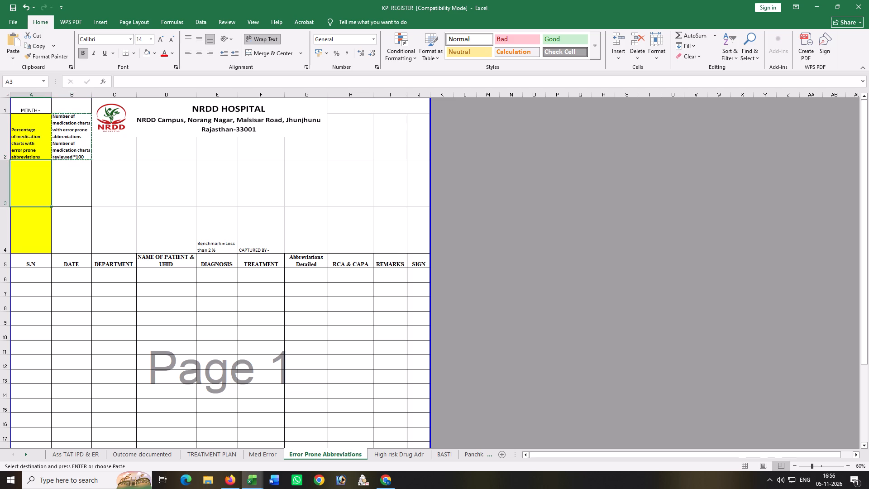
key(ctrl+v)
Merge and center A2:J2 so the percentage indicator text spans the table's width.
drag(36, 146, 361, 153)
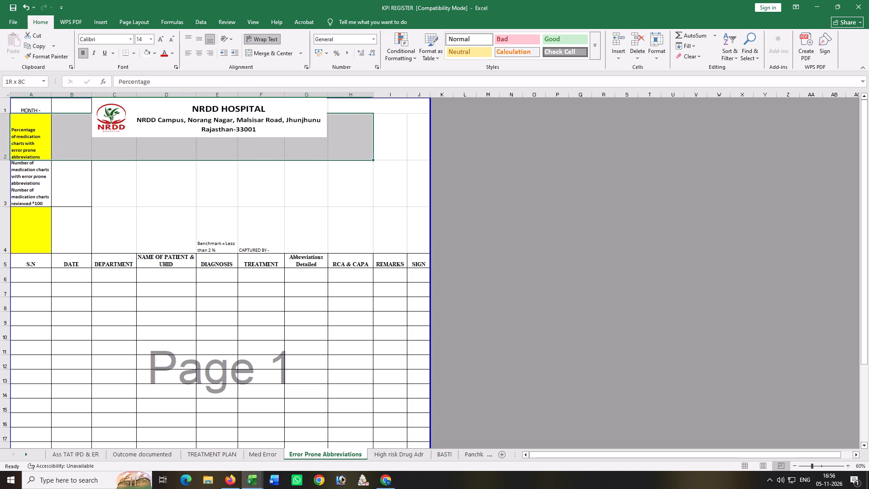
drag(361, 153, 414, 153)
click(260, 56)
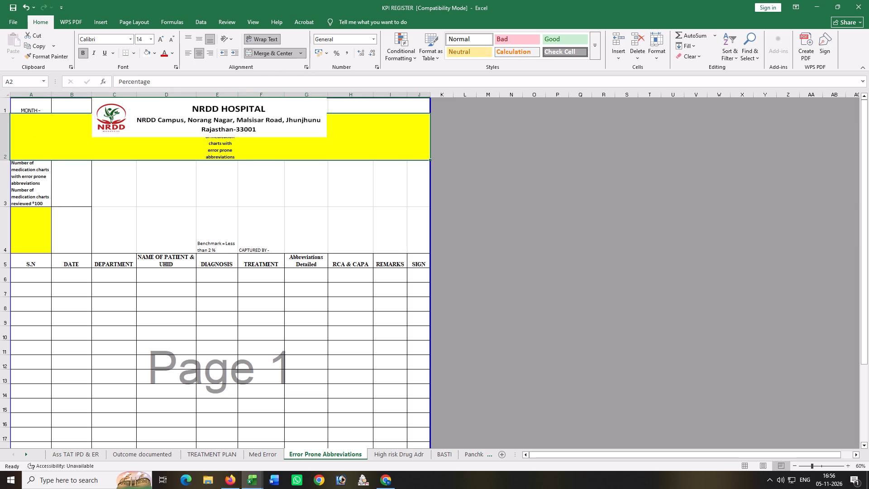
Move the MONTH - label from A1 to A4.
click(36, 110)
key(ctrl+x)
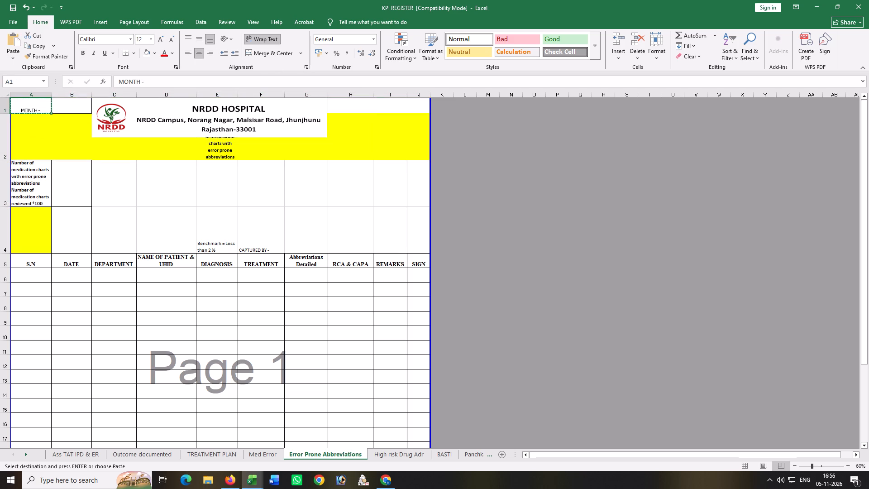
click(30, 240)
key(ctrl+v)
Merge and center A3:J3 so the formula text spans the table's width.
drag(36, 171, 346, 187)
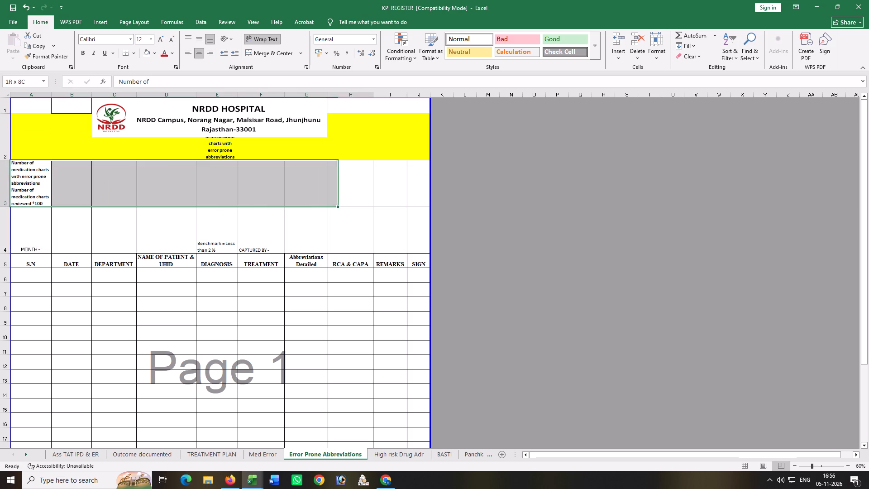
drag(346, 187, 420, 190)
click(269, 51)
Clear the yellow fill from merged row 2 and turn off text wrapping in merged rows 2 and 3.
click(83, 146)
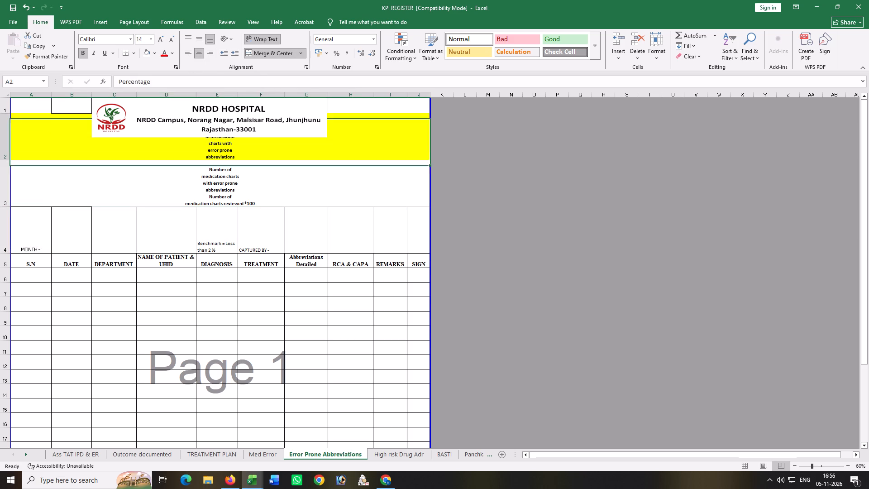
click(145, 55)
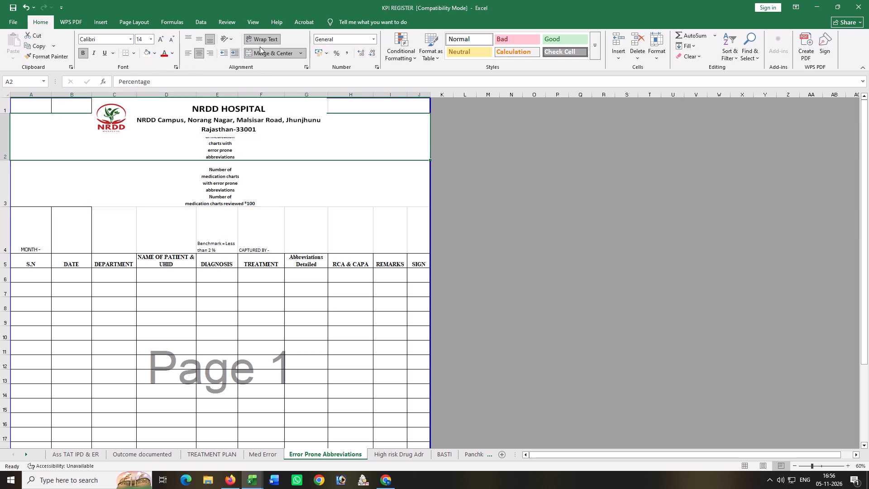
click(267, 41)
click(208, 187)
click(264, 38)
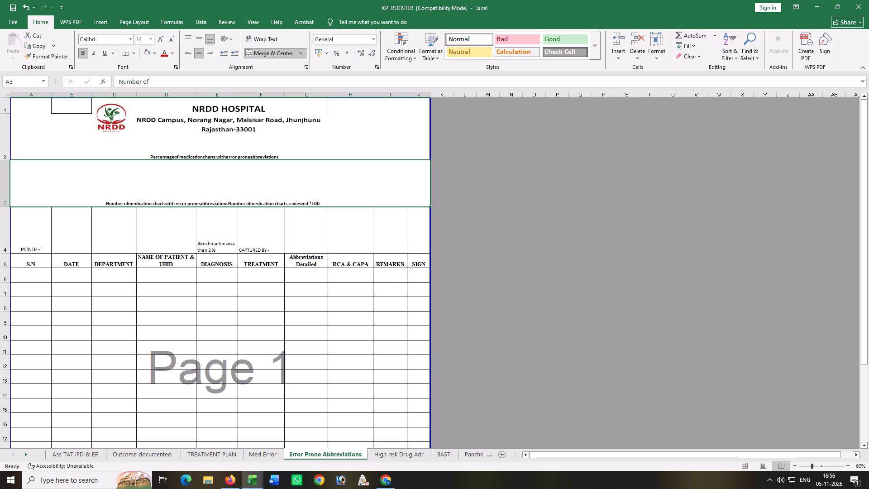
Shrink row 3 to a single line of text and autofit the height of row 4.
drag(2, 209, 7, 166)
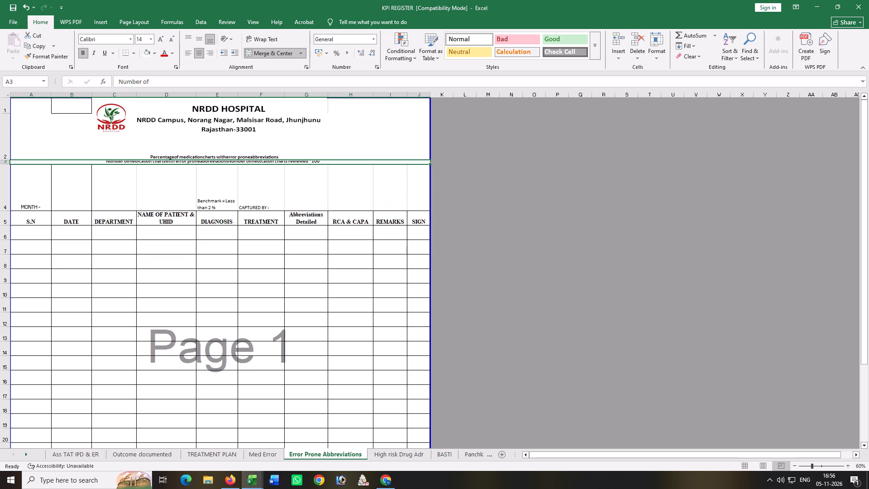
drag(6, 165, 6, 171)
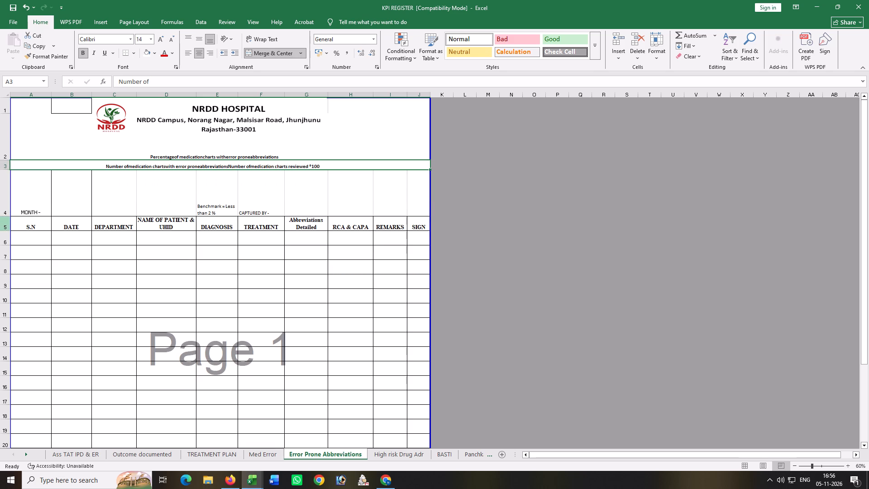
double_click(6, 215)
click(192, 236)
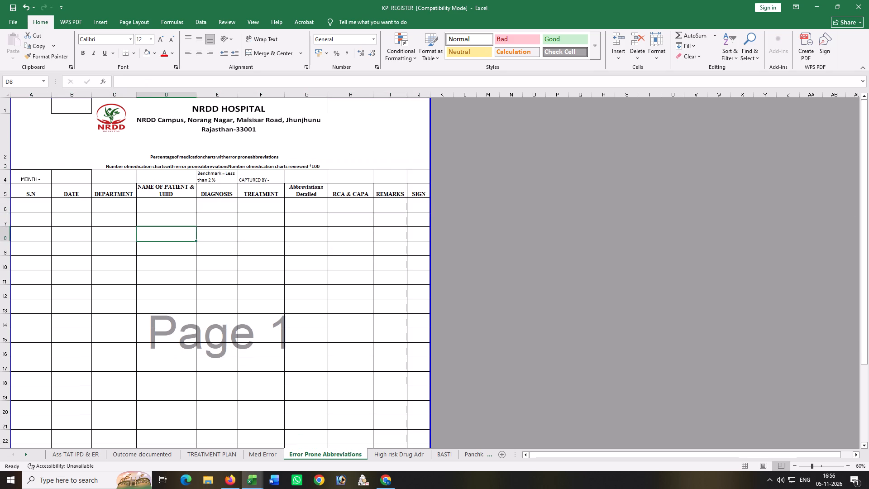
Increase the font size of the indicator text in merged rows 2 and 3 by one increment.
drag(188, 158, 190, 173)
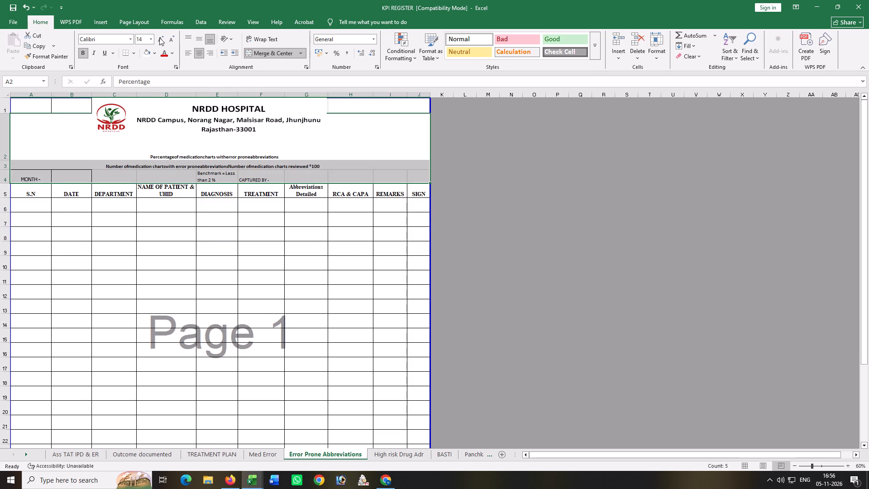
drag(187, 157, 187, 164)
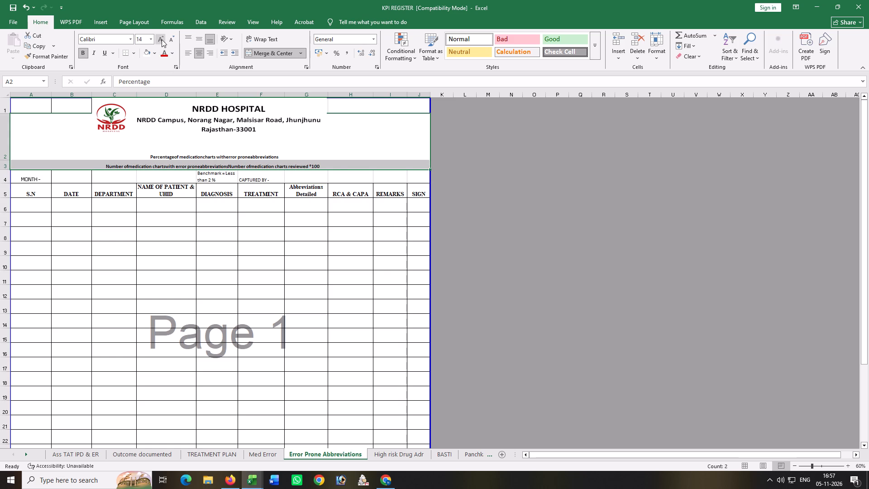
click(162, 39)
click(220, 205)
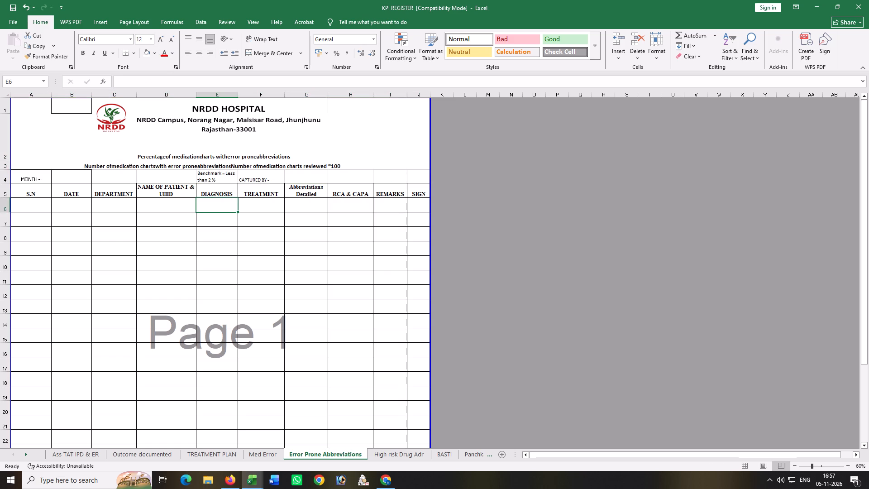
Save the workbook and set the Error Prone Abbreviations sheet's print scaling to 60% of normal size.
click(66, 241)
key(ctrl+s)
key(ctrl+p)
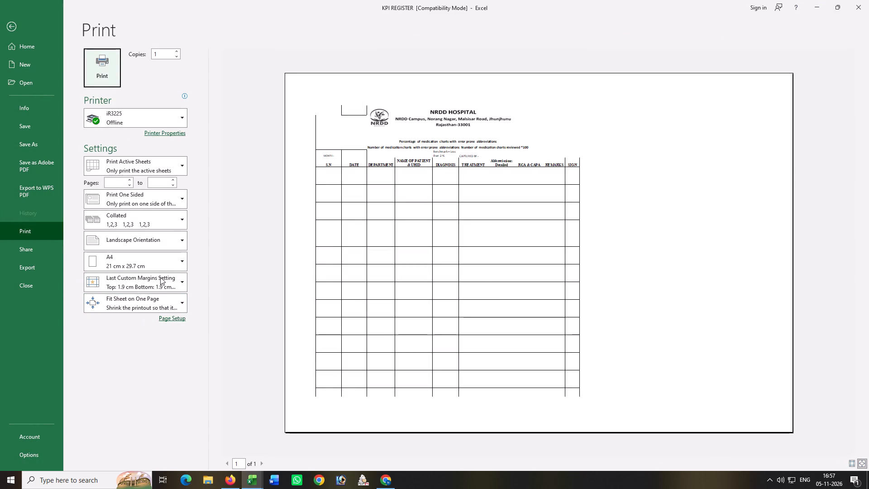
click(172, 317)
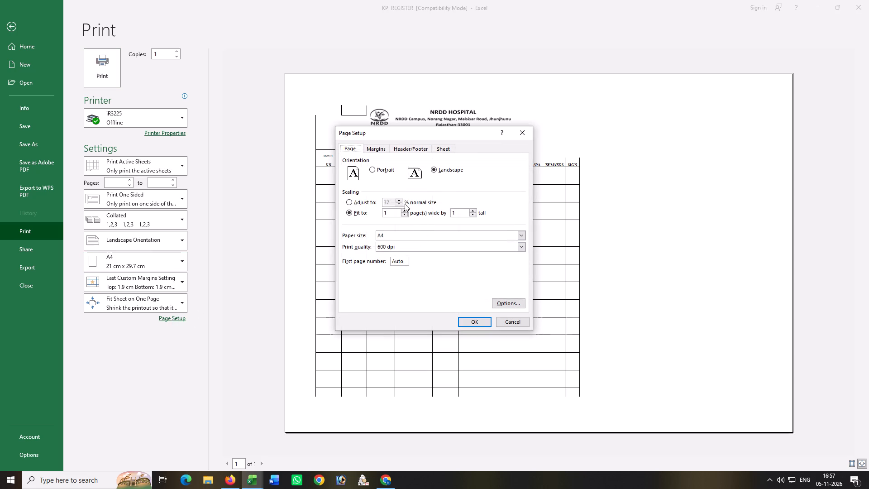
click(360, 201)
triple_click(400, 200)
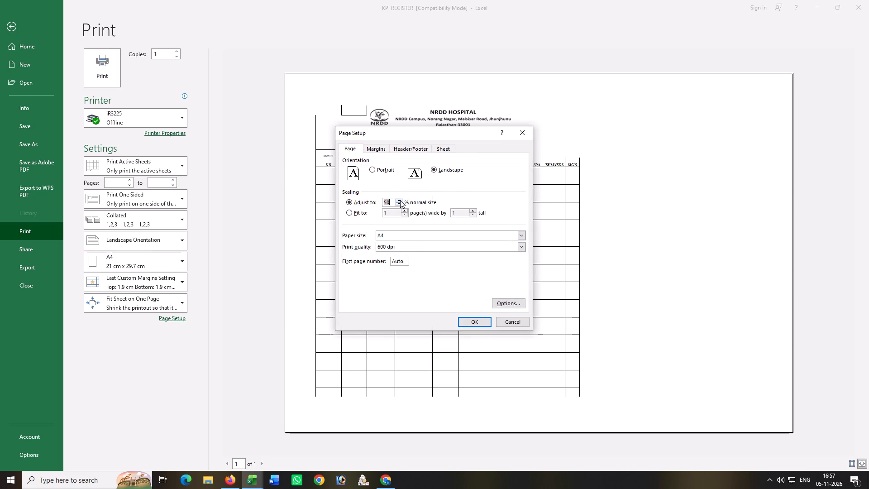
click(400, 200)
click(400, 200)
click(470, 323)
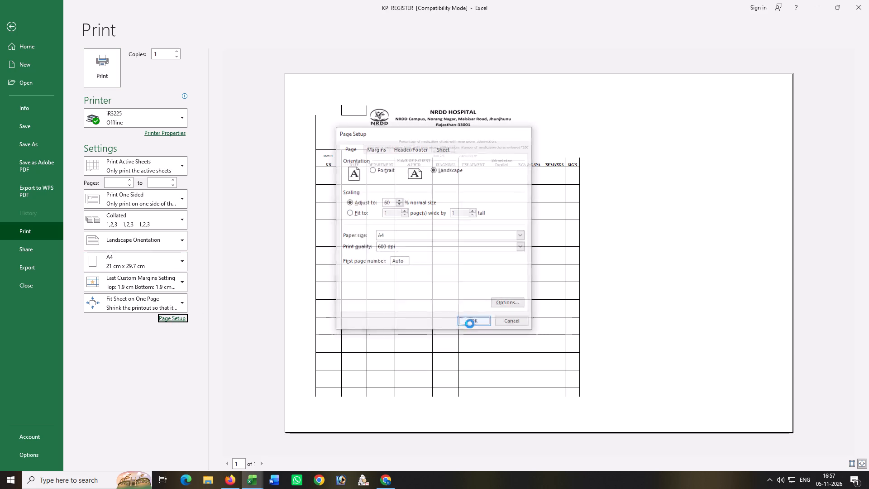
scroll(635, 302, down, 2)
scroll(635, 302, up, 2)
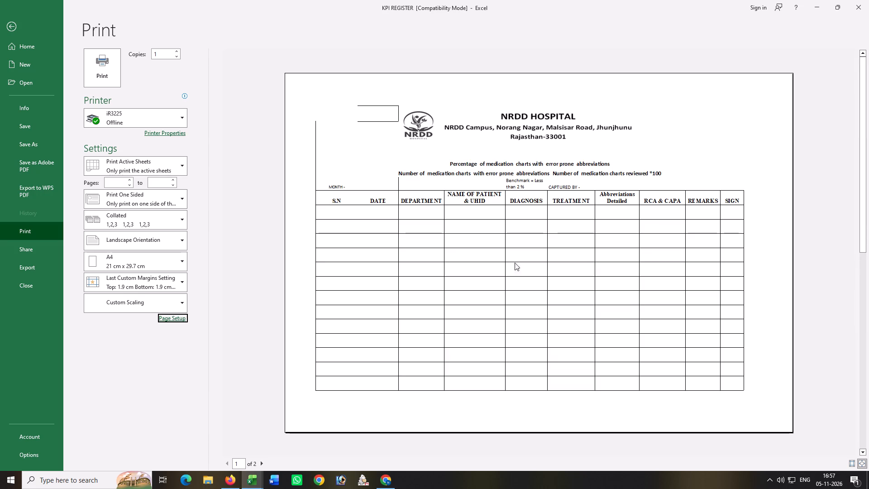
click(13, 32)
Delete the empty bordered cell B1 beside the hospital header, shifting the cells left.
scroll(147, 206, up, 4)
click(63, 110)
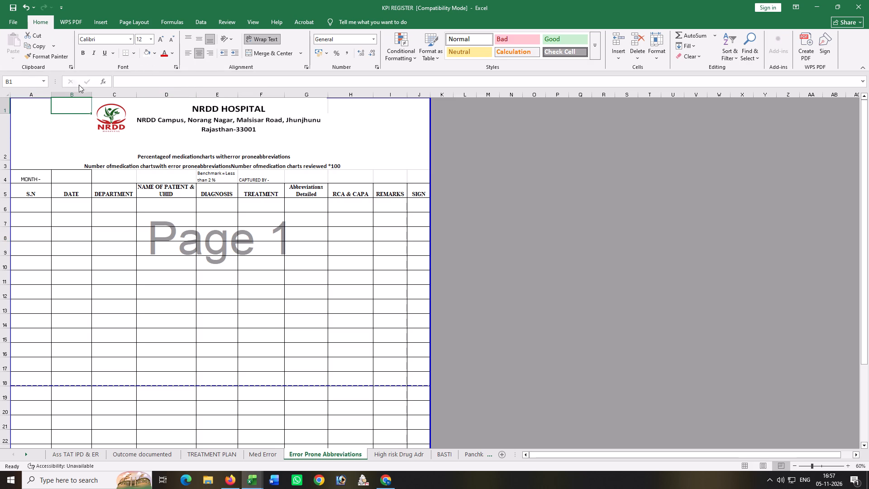
right_click(67, 104)
click(96, 196)
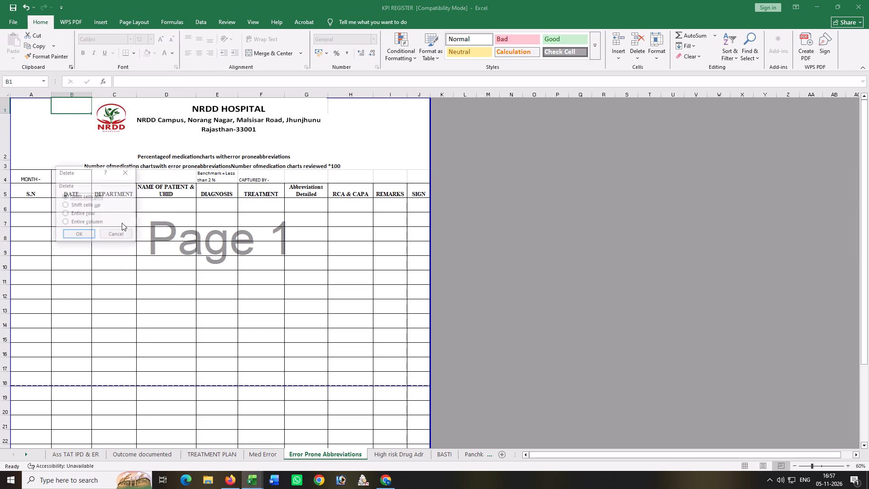
click(79, 231)
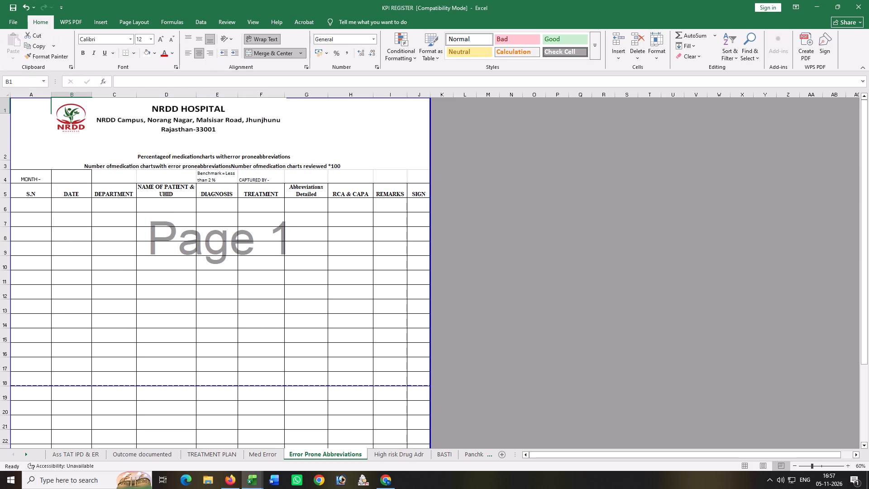
Move the hospital logo and address picture rightward so it sits centrally above the table, and check the print preview.
click(224, 127)
drag(196, 119, 250, 124)
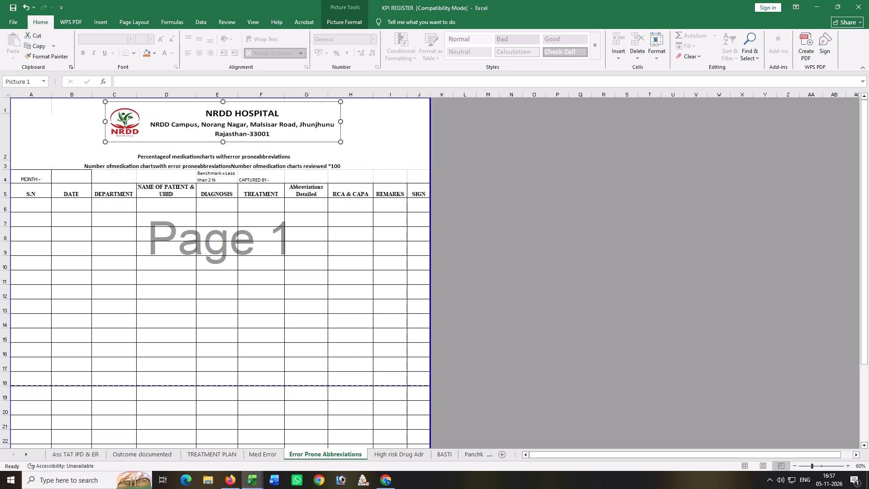
click(22, 151)
click(19, 110)
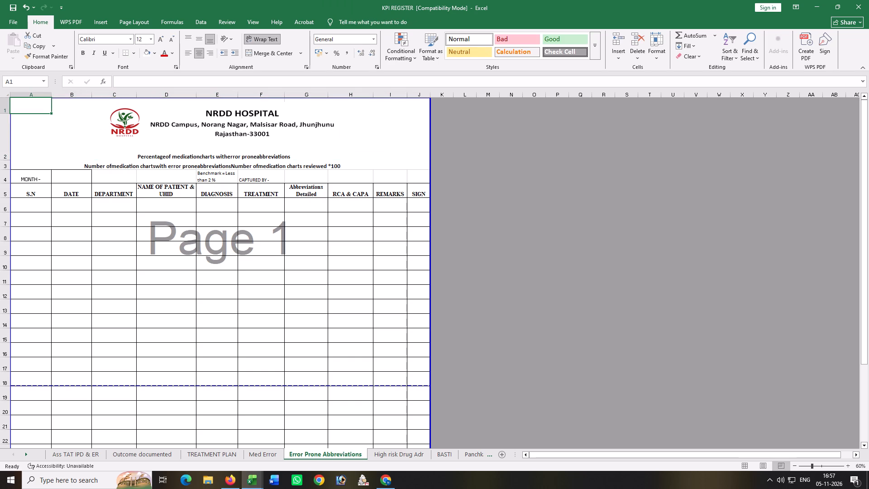
key(ctrl+p)
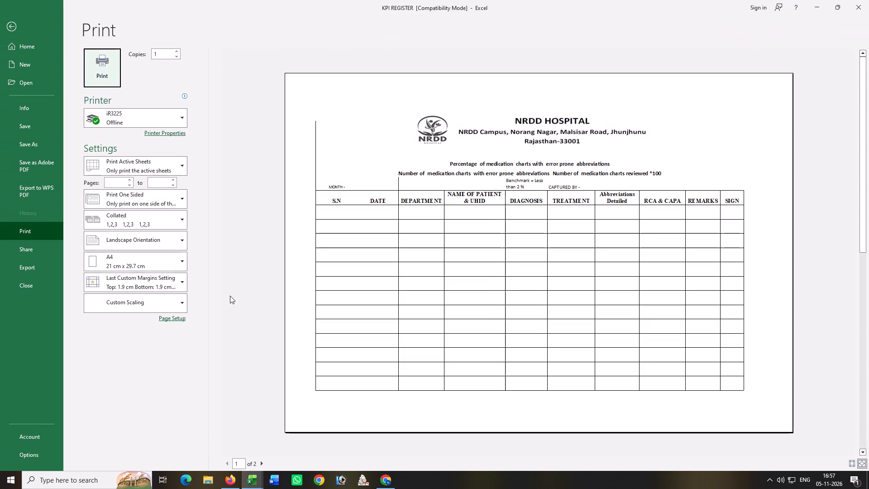
click(0, 17)
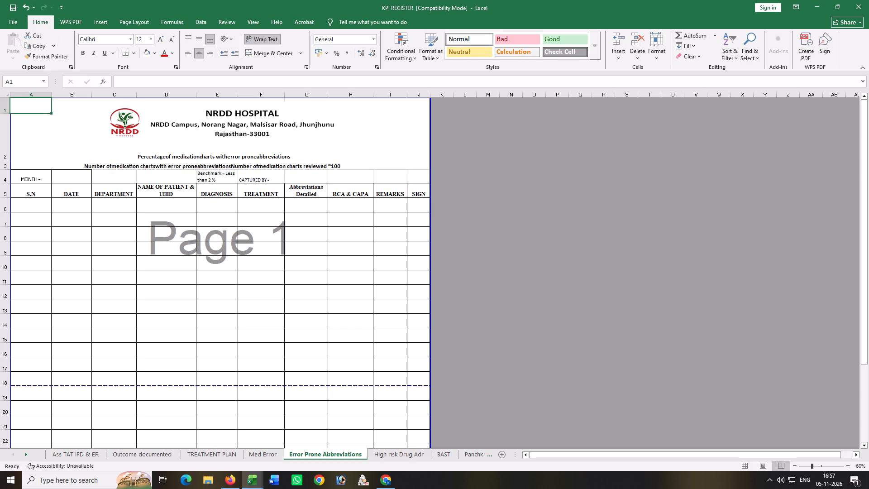
Remove all borders from the header area in rows 1 and 2, A1:J2, and check the print preview.
drag(17, 109, 17, 147)
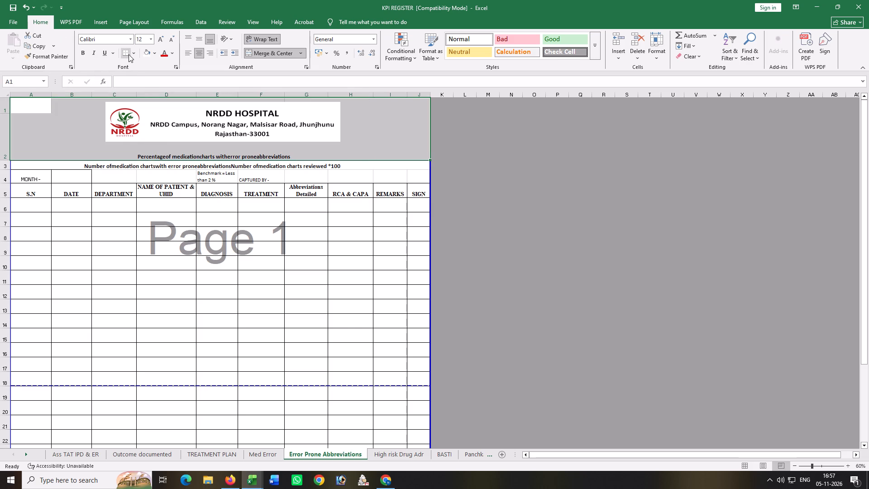
click(133, 53)
click(129, 121)
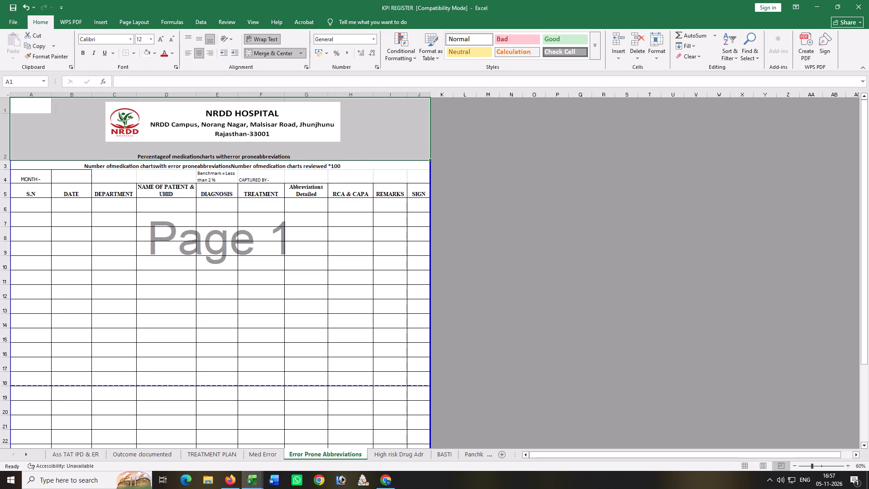
click(91, 267)
key(ctrl+p)
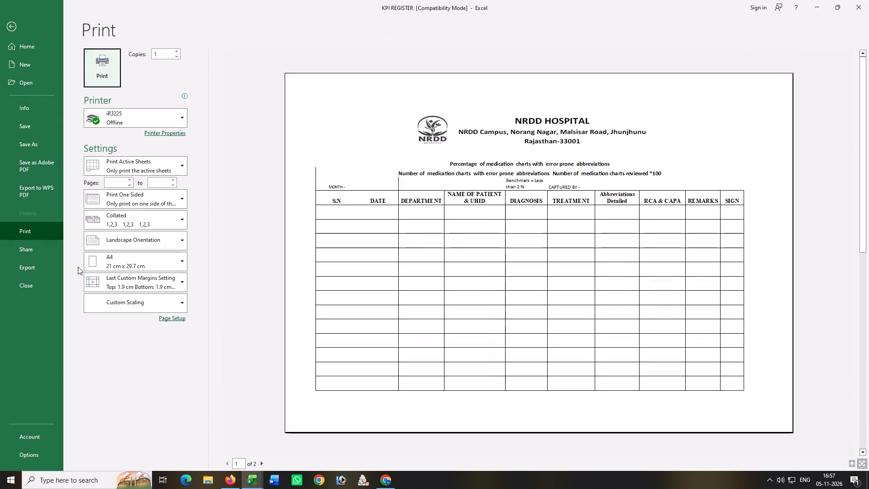
click(9, 29)
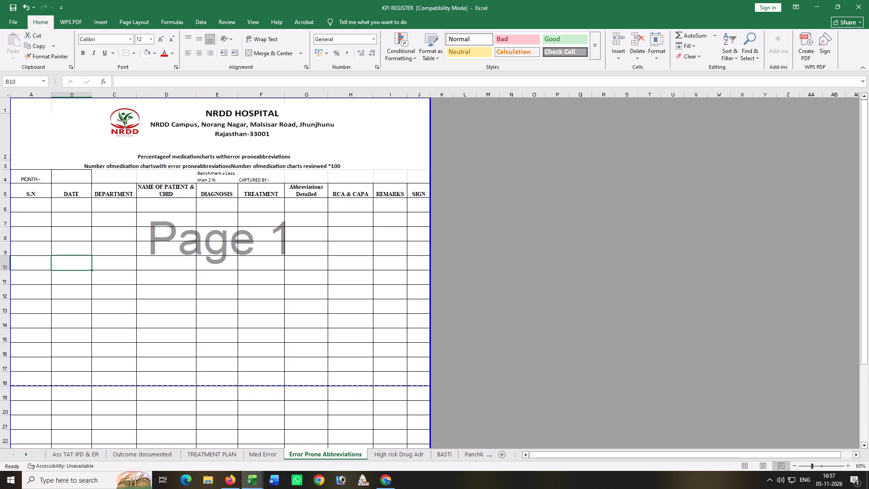
Remove the borders from merged row 3 holding the formula text and check the print preview.
click(19, 161)
click(126, 51)
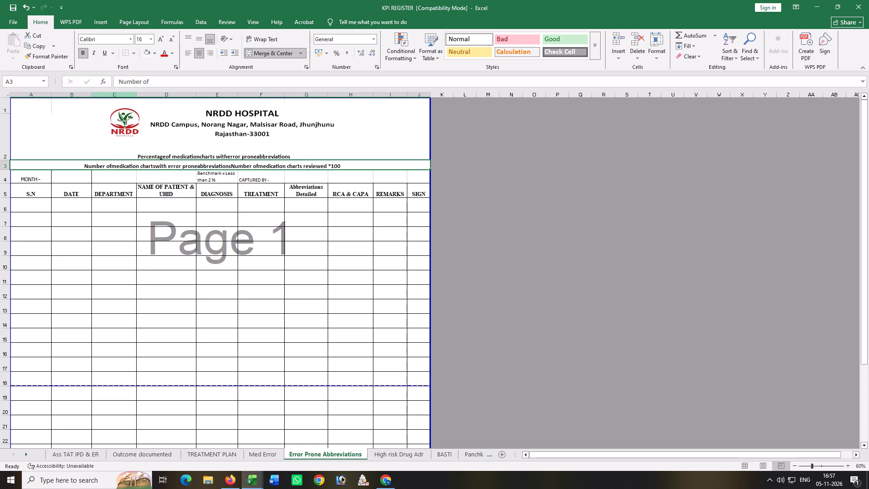
click(106, 273)
drag(25, 176, 372, 182)
click(115, 222)
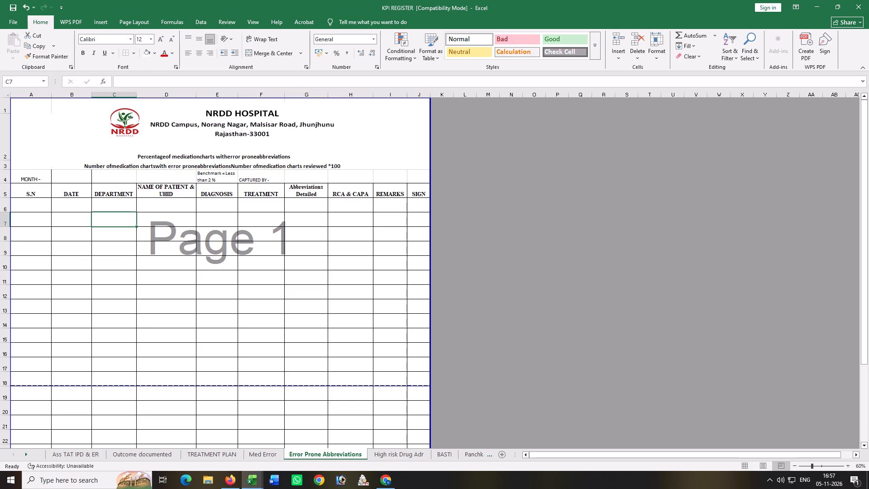
key(ctrl+p)
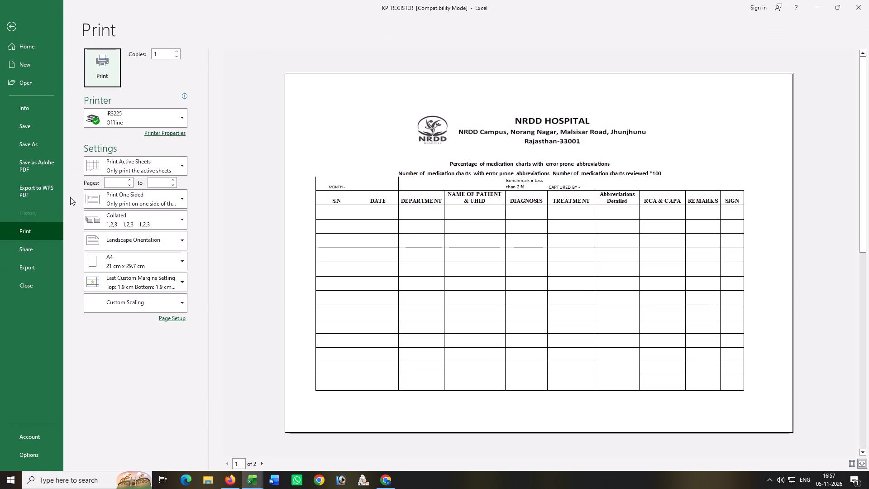
click(17, 22)
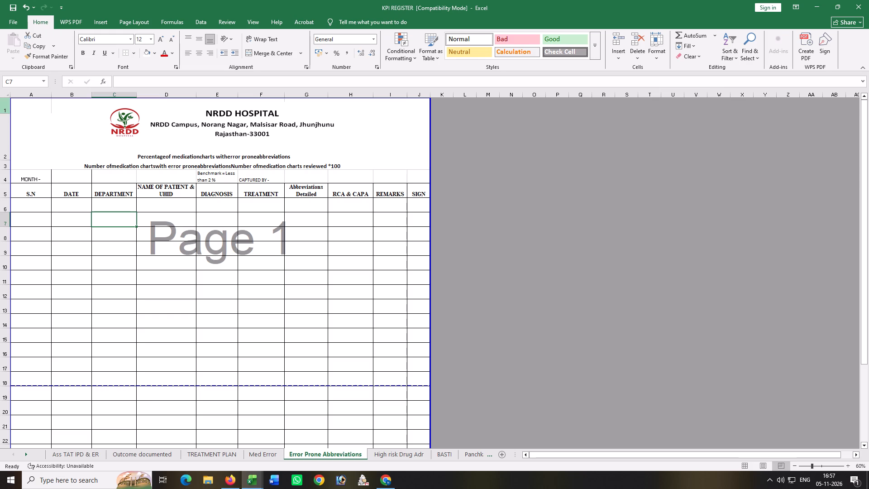
Remove the borders from the MONTH cell and the empty cell beside it, A4:B4.
drag(25, 176, 70, 178)
click(128, 53)
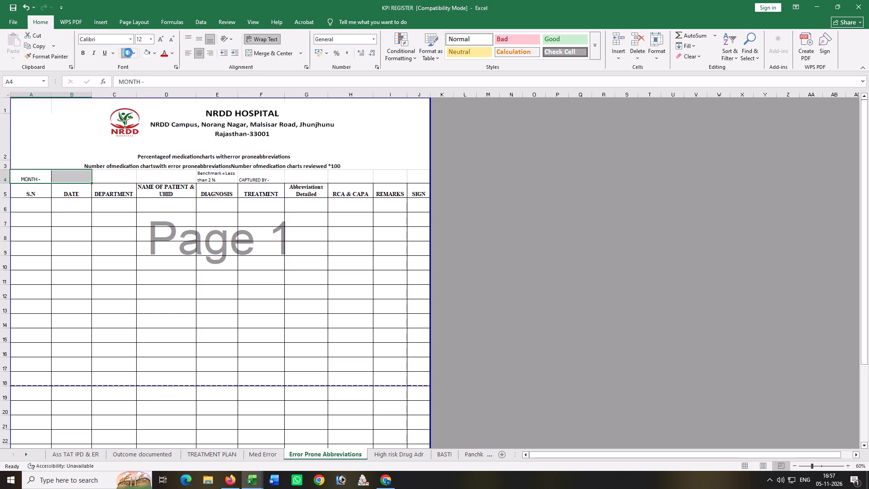
click(67, 240)
Apply all borders to the S.N and DATE header cells, A5:B5, and save the workbook.
drag(15, 192, 78, 195)
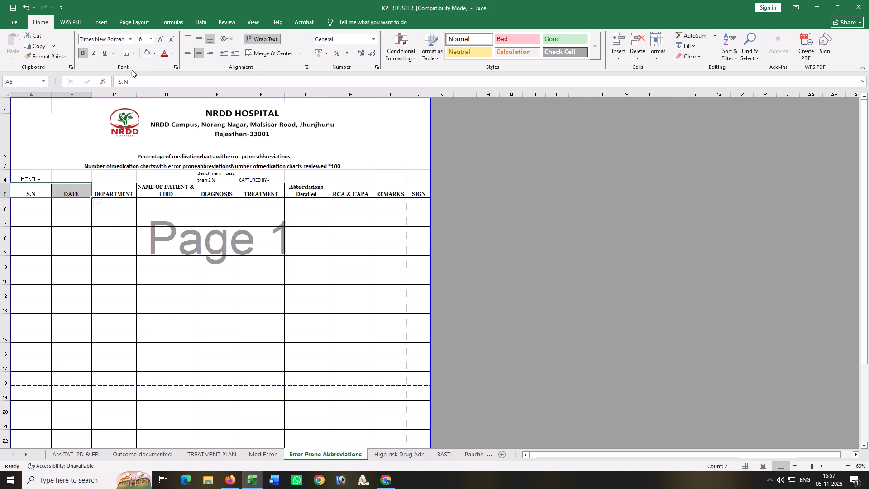
click(133, 53)
click(129, 129)
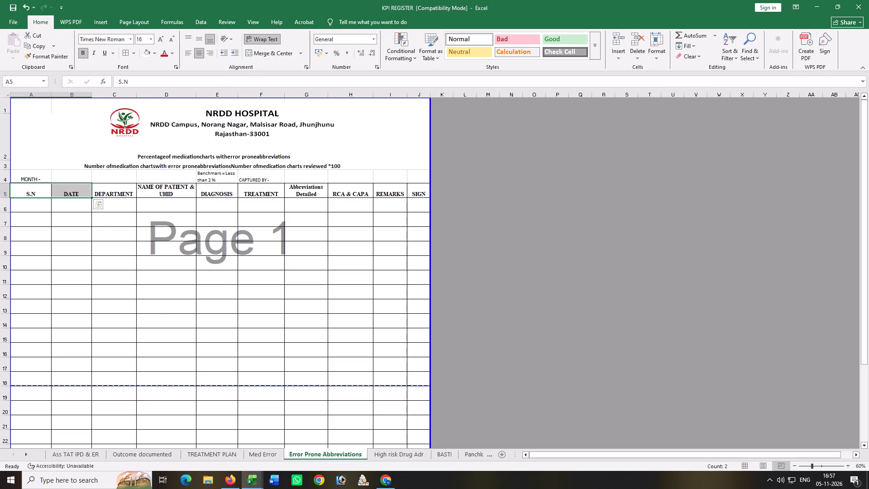
click(104, 288)
key(ctrl+s)
Check the sheet's pages in the print preview and where the page break falls among the table's blank rows.
key(ctrl+p)
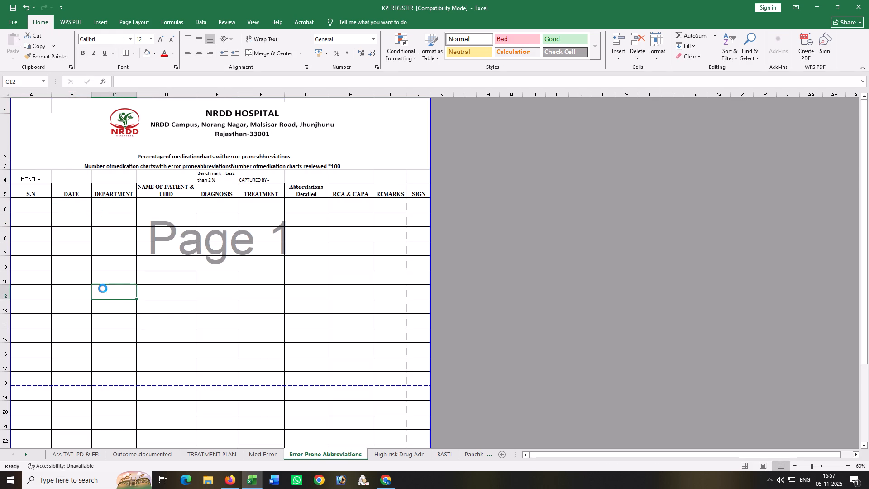
scroll(531, 345, down, 1)
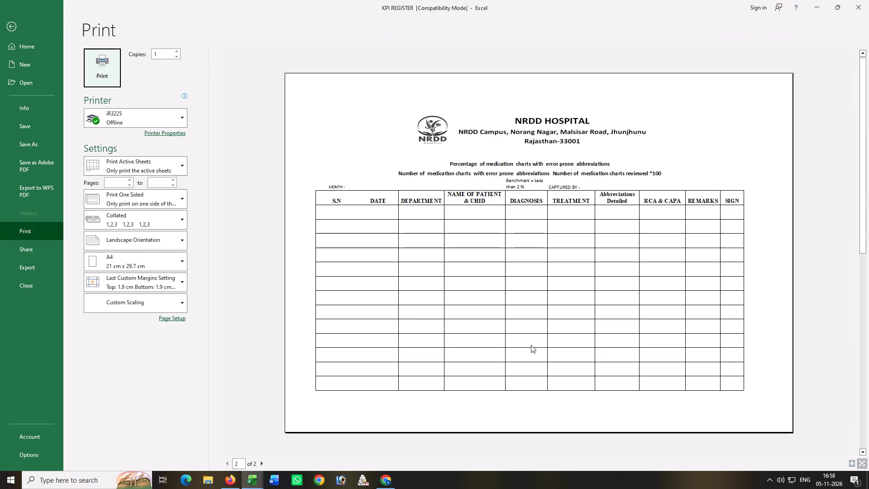
scroll(531, 345, up, 1)
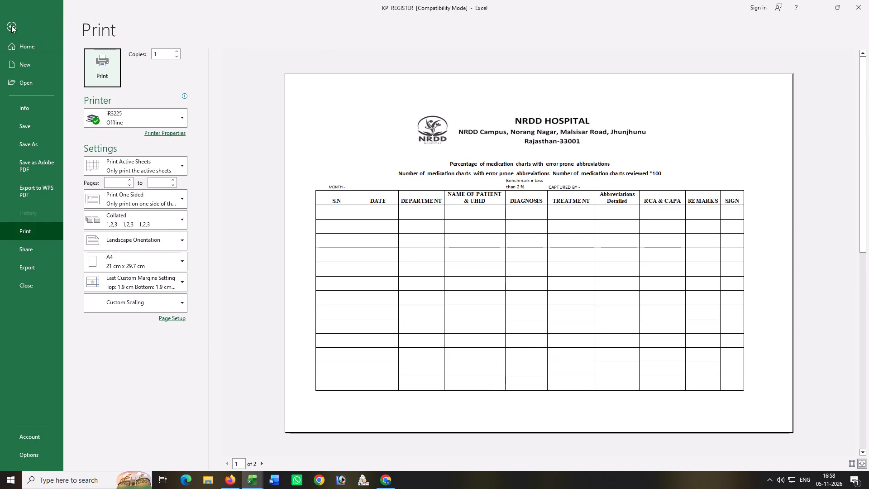
click(11, 25)
scroll(55, 360, down, 2)
scroll(24, 225, up, 2)
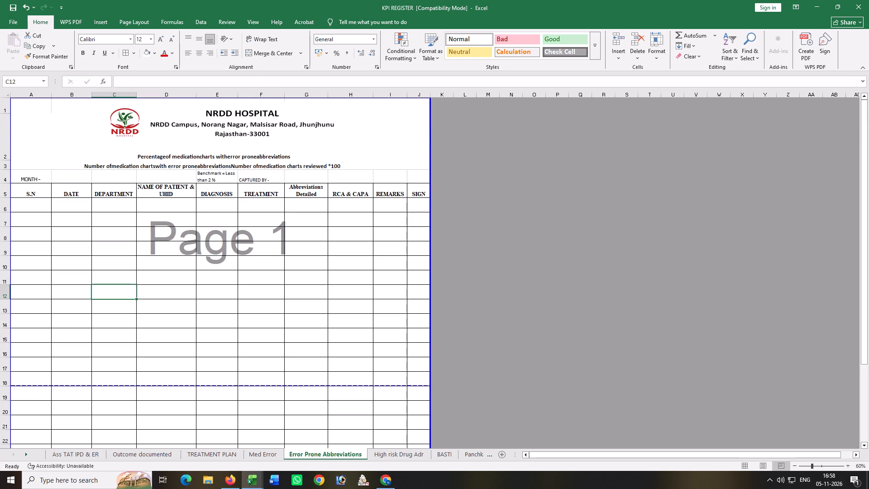
drag(3, 206, 3, 379)
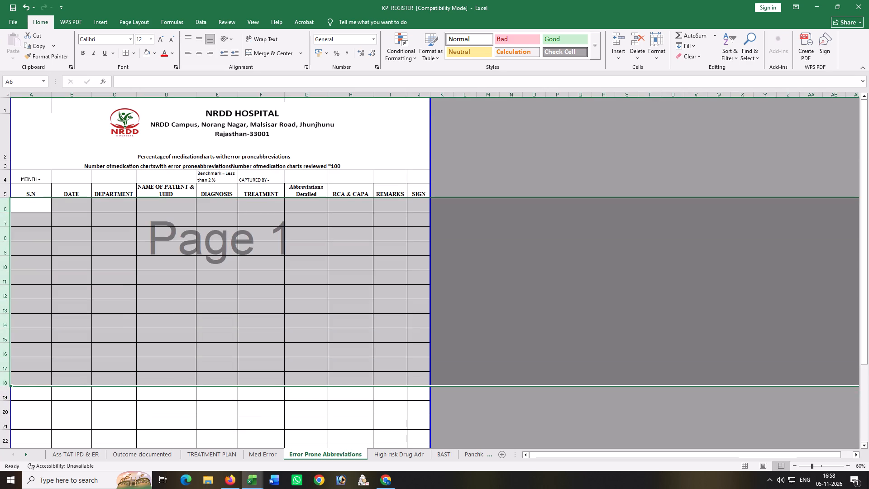
click(7, 213)
click(276, 292)
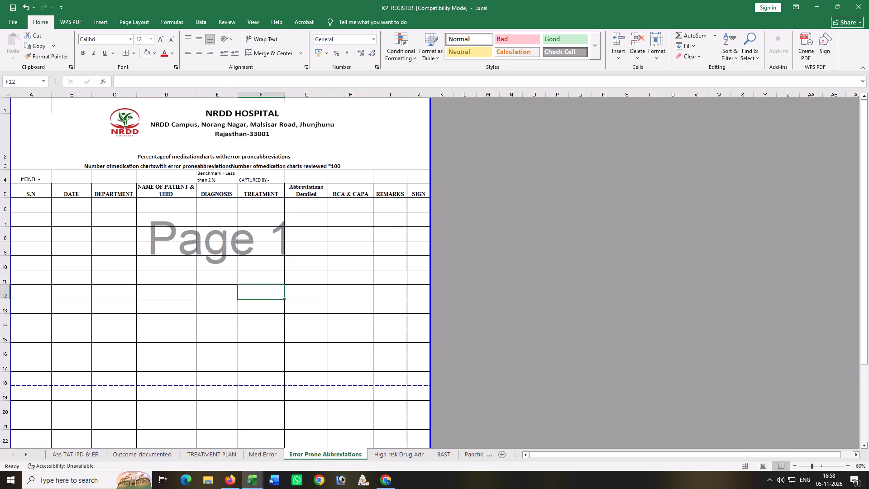
Delete the blank table rows on the second printed page, rows 19 to 31, and save the workbook.
scroll(77, 366, down, 2)
drag(5, 280, 5, 460)
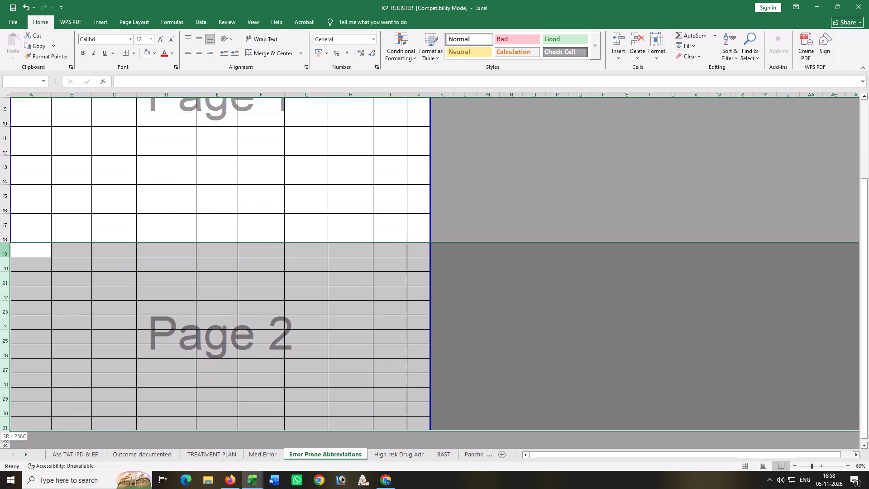
drag(5, 460, 7, 422)
right_click(6, 412)
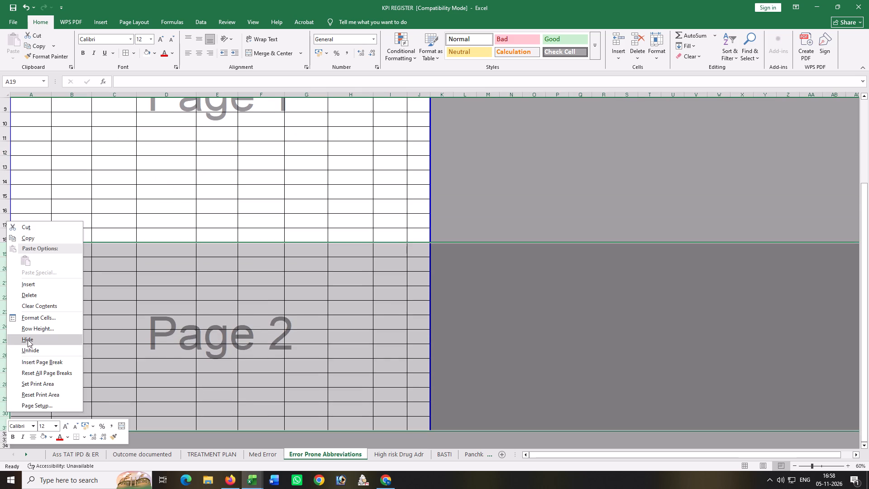
click(34, 296)
click(267, 393)
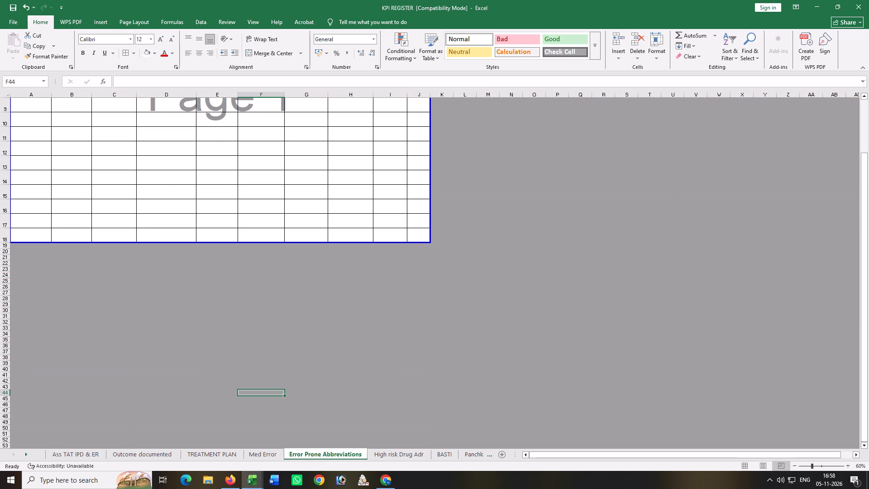
key(ctrl+s)
scroll(237, 409, up, 3)
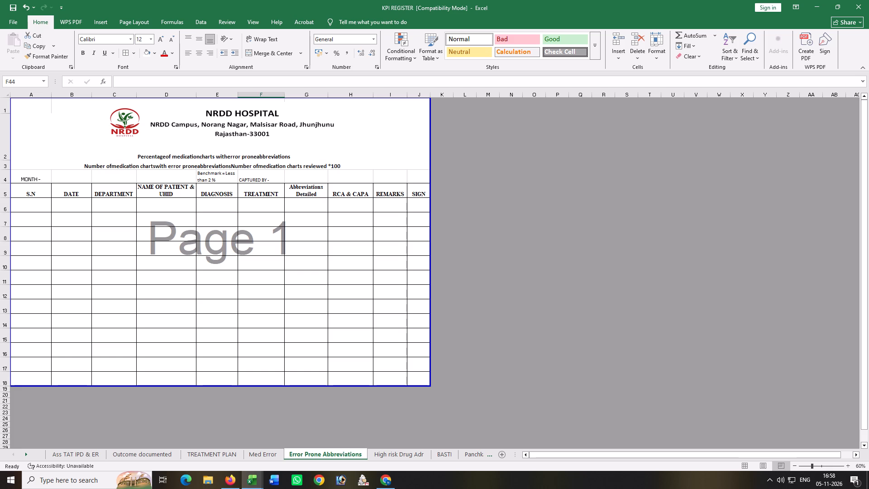
Switch to the High risk Drug Adr sheet.
click(397, 455)
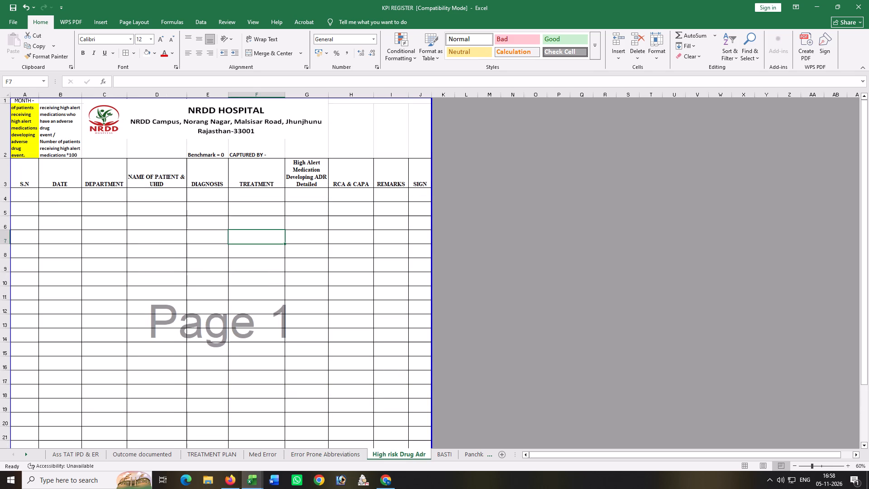
Save the workbook and insert two blank rows above the table's header row, row 3.
key(ctrl+s)
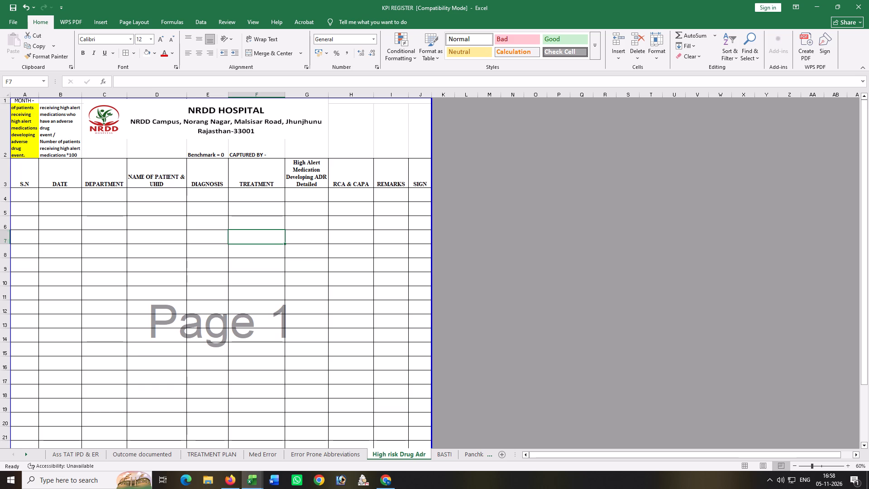
drag(5, 173, 5, 194)
right_click(5, 194)
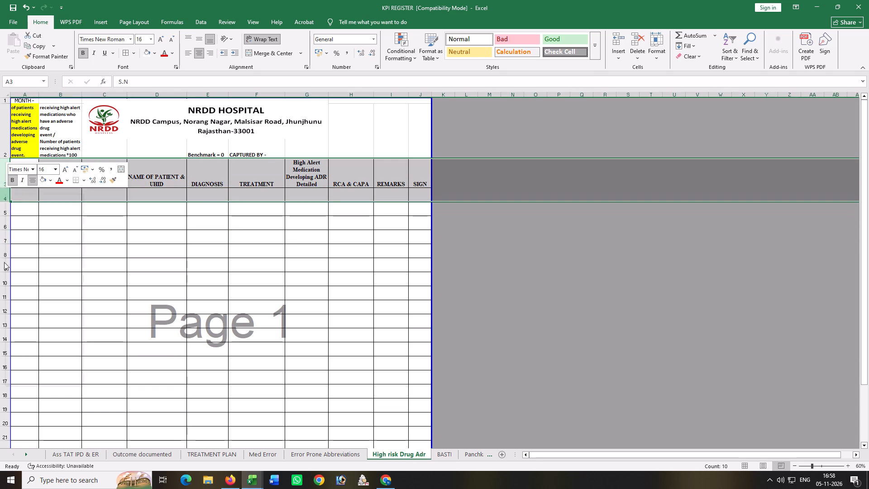
click(39, 258)
click(219, 325)
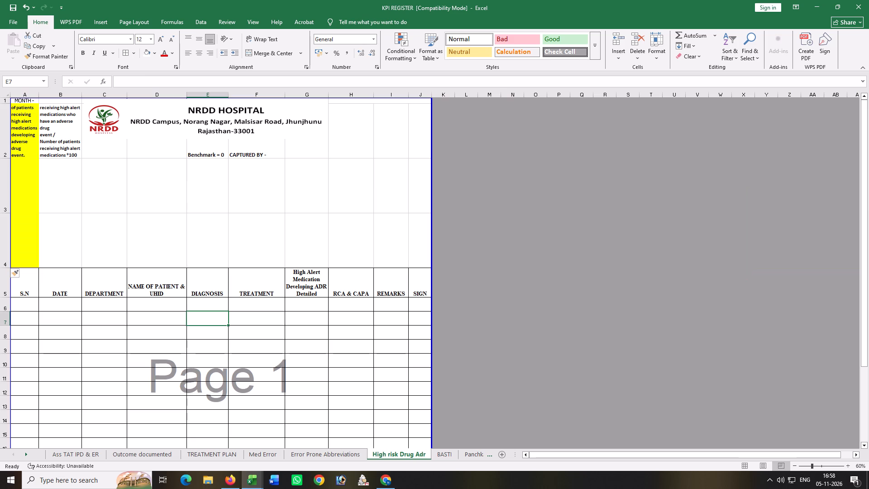
Move the Benchmark = 0 and CAPTURED BY - cells from row 2 down to E4:F4, just above the table header.
drag(201, 156, 240, 160)
click(237, 147)
drag(209, 150, 250, 153)
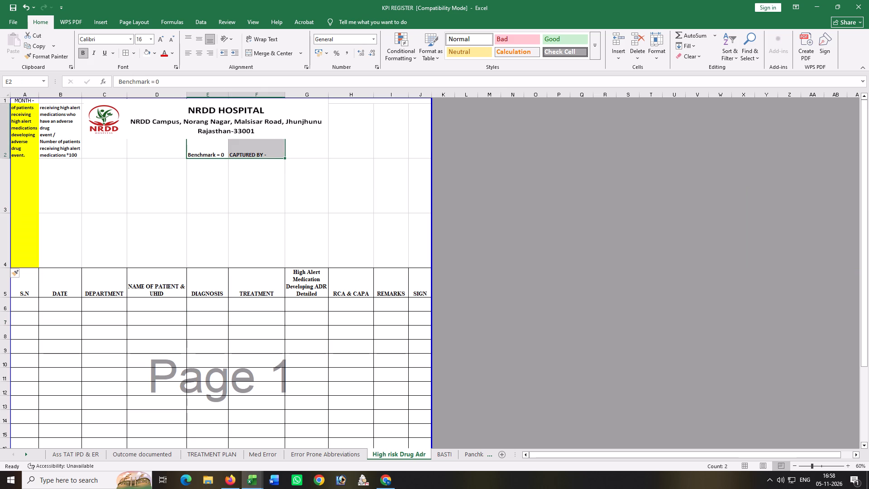
key(ctrl+x)
click(202, 253)
key(ctrl+v)
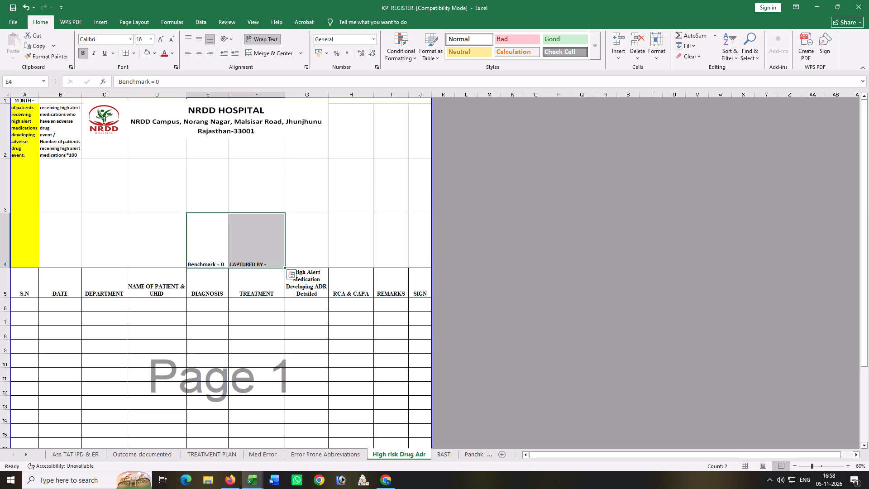
click(251, 192)
Move the Number of patients formula text from B2 to A3.
click(54, 131)
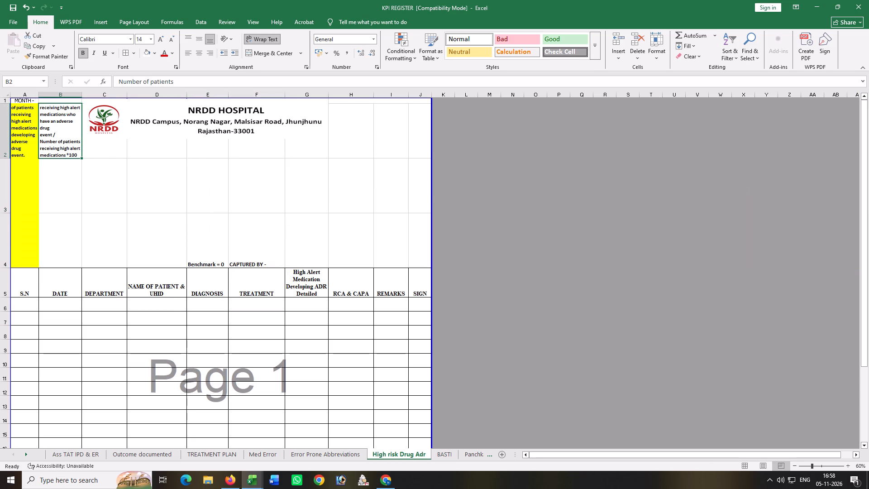
key(ctrl+x)
click(30, 181)
key(ctrl+v)
Merge and centre A2:J2 and A3:J3 and turn off text wrapping for both description lines.
drag(27, 143, 415, 144)
click(272, 56)
click(262, 34)
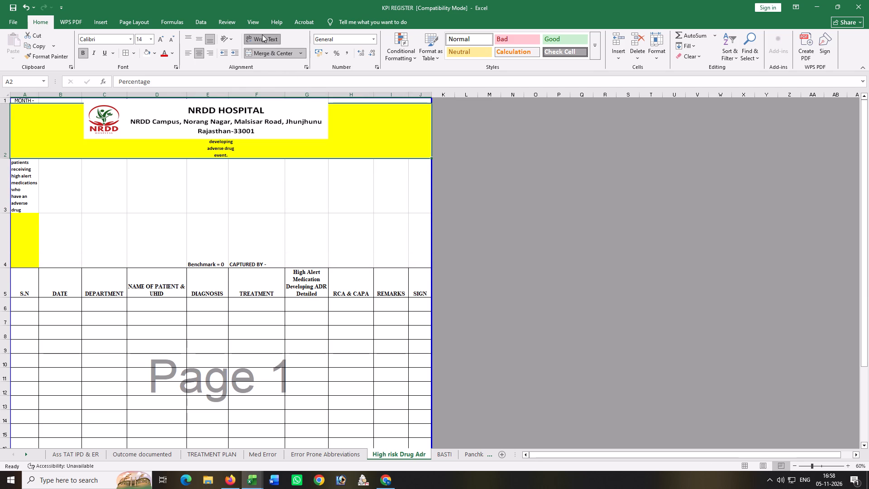
drag(21, 183, 429, 196)
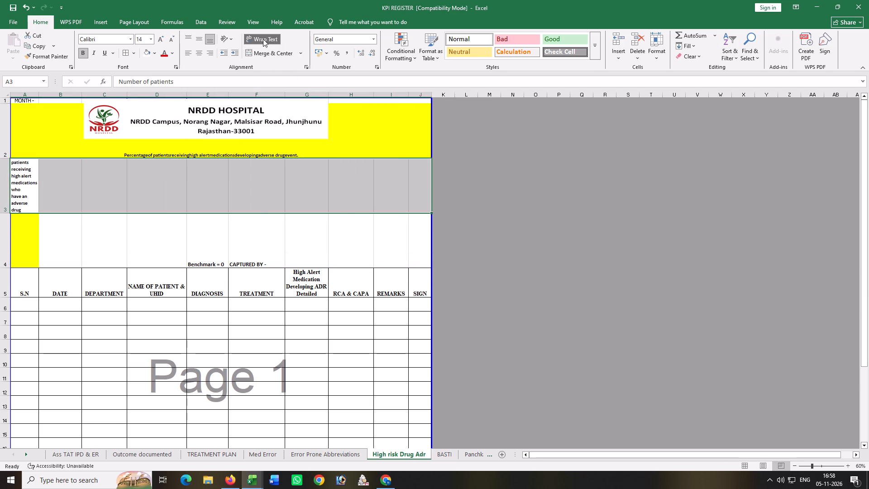
click(263, 39)
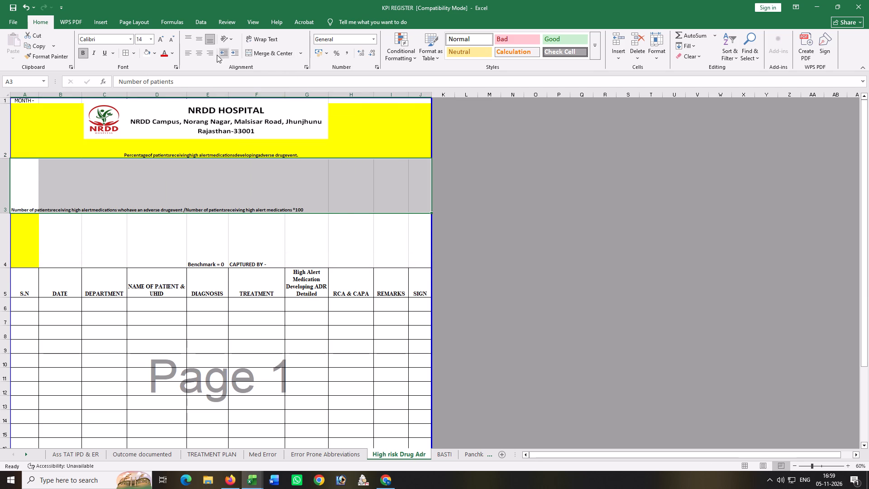
click(202, 52)
click(260, 37)
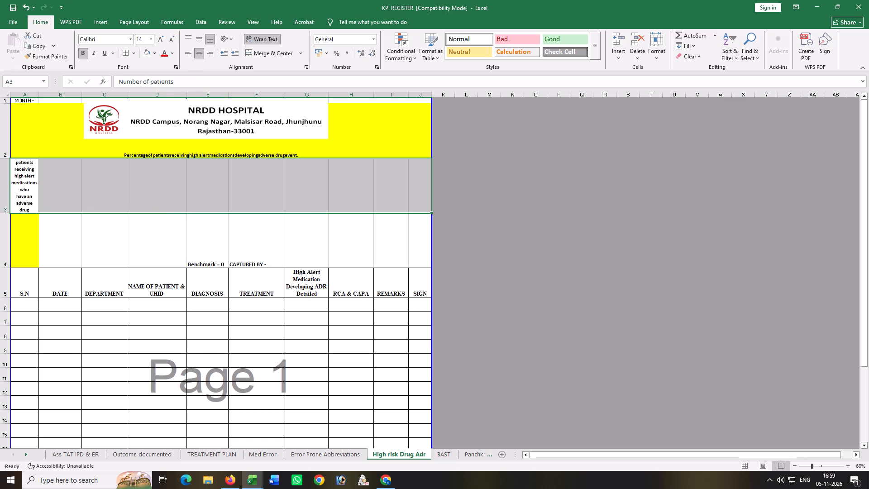
click(265, 54)
click(261, 40)
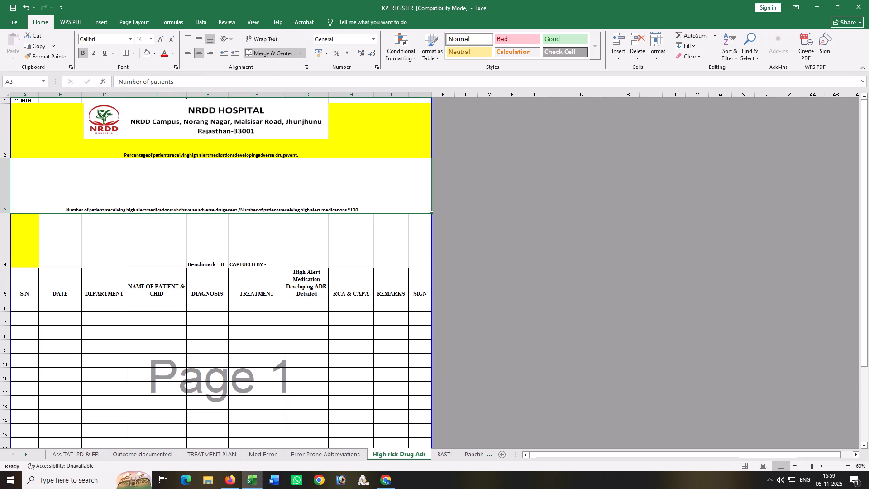
Fit row 3's height to its single line of text and slightly reduce row 2's height.
click(138, 255)
click(5, 211)
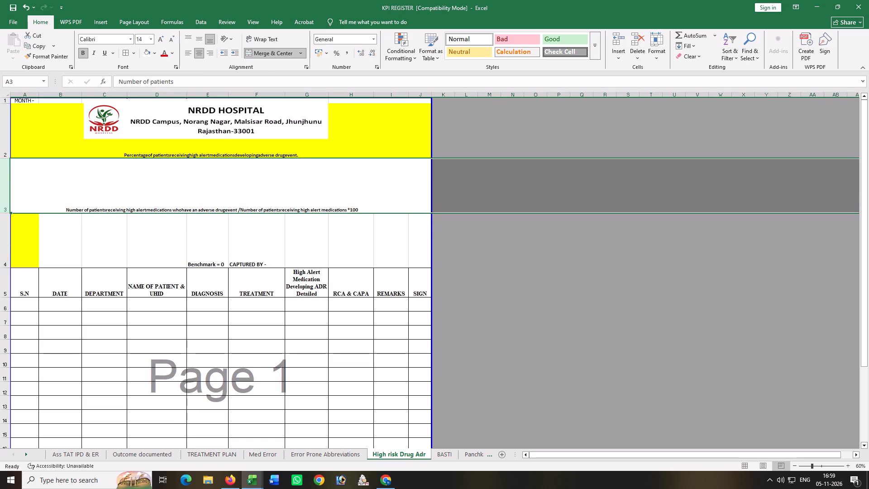
double_click(5, 212)
drag(6, 158, 5, 153)
Remove the yellow fill from the merged Percentage line in row 2 and from cell A4.
click(40, 129)
click(147, 54)
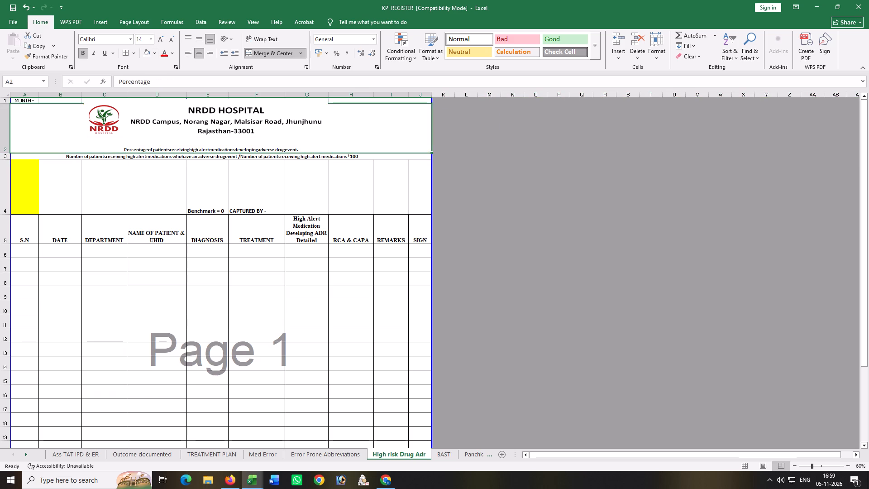
click(33, 197)
click(149, 54)
click(67, 195)
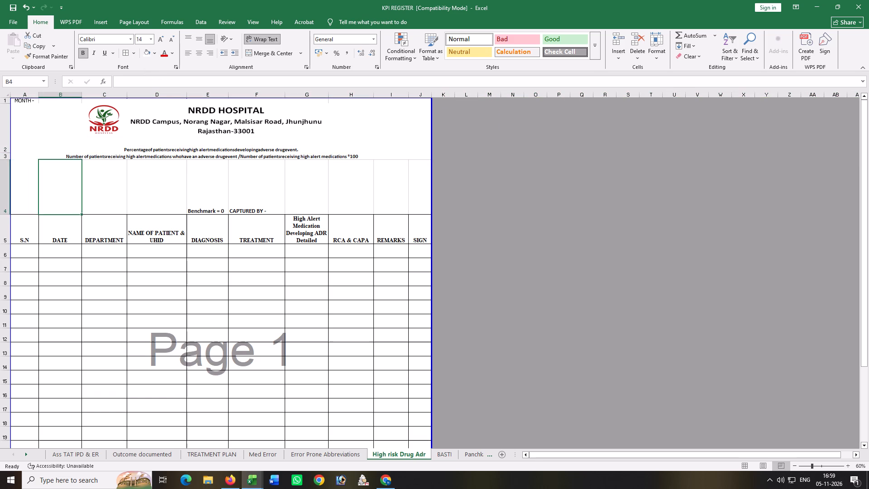
Move the MONTH - label from A1 to A4, on the same row as the benchmark text.
click(27, 105)
click(24, 98)
click(29, 98)
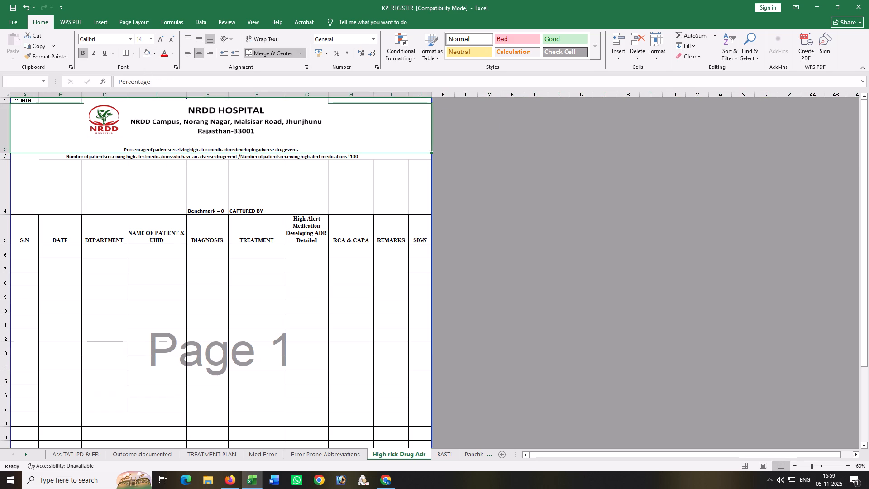
click(37, 101)
key(ctrl+x)
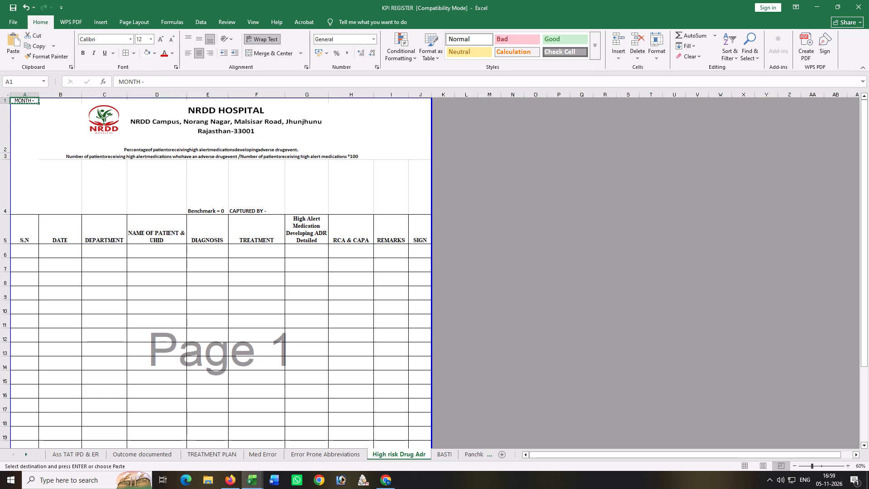
click(34, 201)
key(ctrl+v)
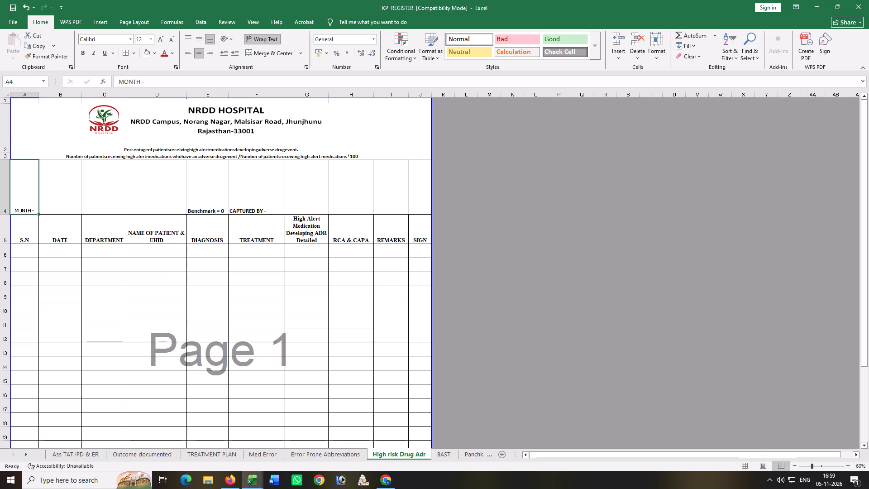
Shrink row 4 to about the height of its single line of text.
click(96, 199)
drag(1, 215, 4, 180)
click(4, 182)
click(25, 195)
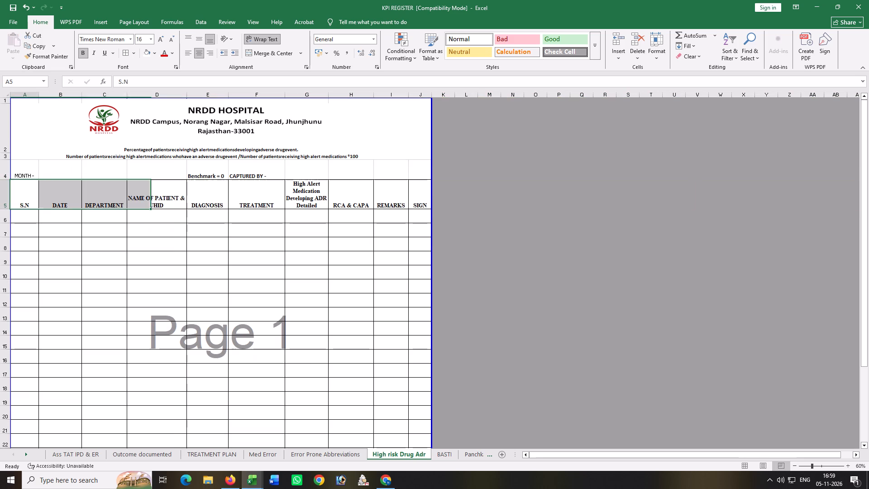
drag(5, 178, 5, 172)
click(103, 241)
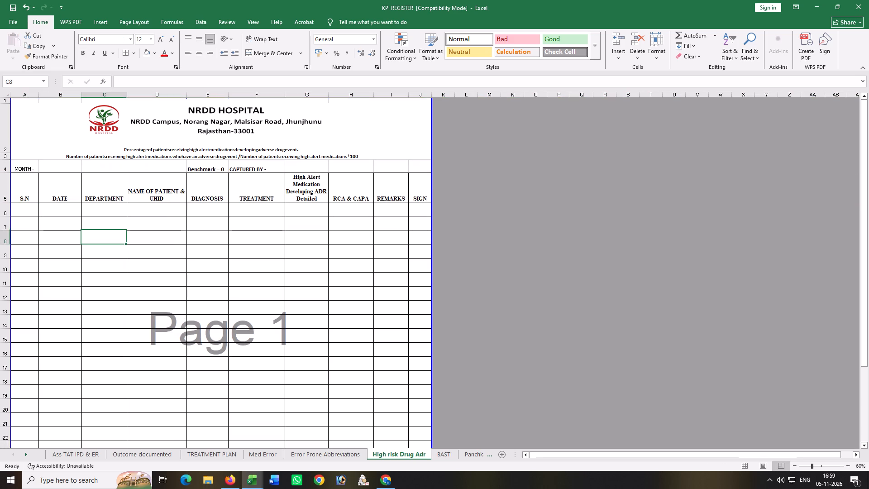
Increase the font size of the two description lines in rows 2 and 3 by one increment and save the workbook.
click(177, 151)
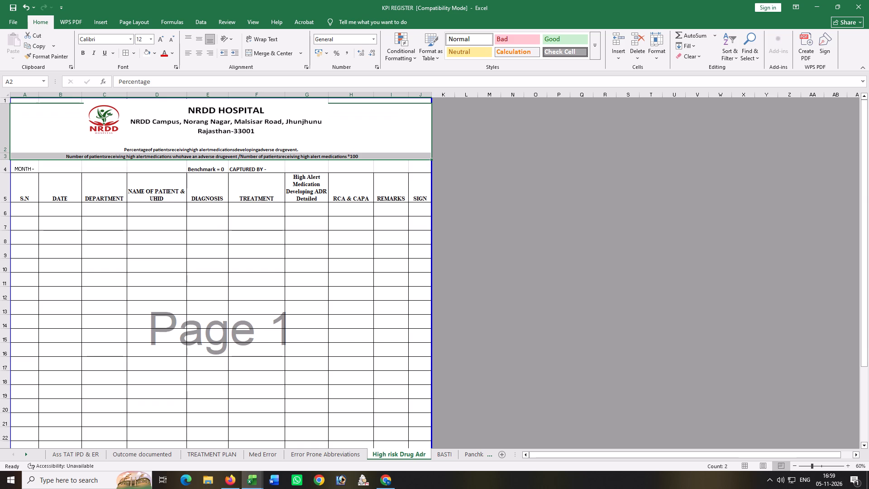
click(159, 37)
click(142, 276)
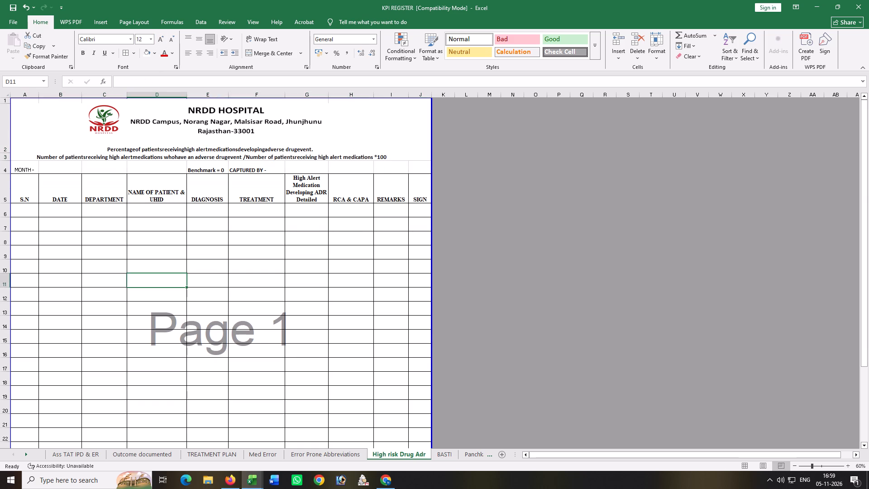
key(ctrl+s)
Set the sheet's print setup to landscape with scaling raised to about 50%, and check its pages in the print preview.
key(ctrl+p)
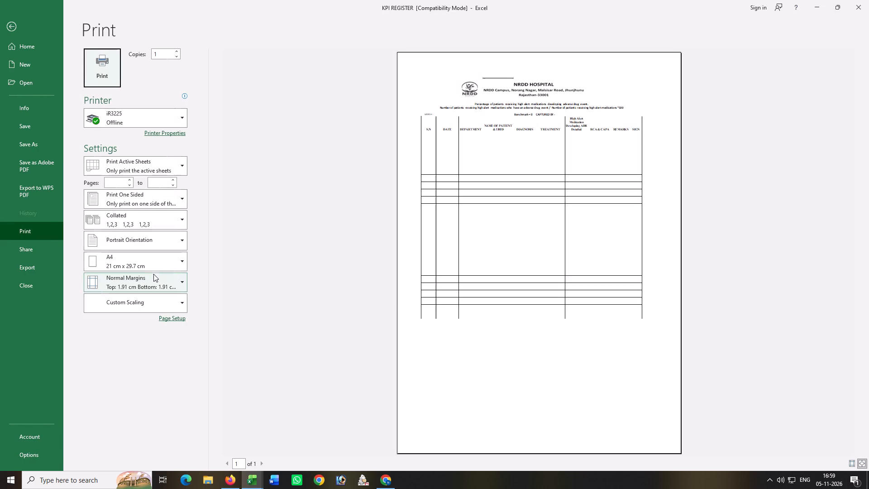
click(172, 314)
click(169, 318)
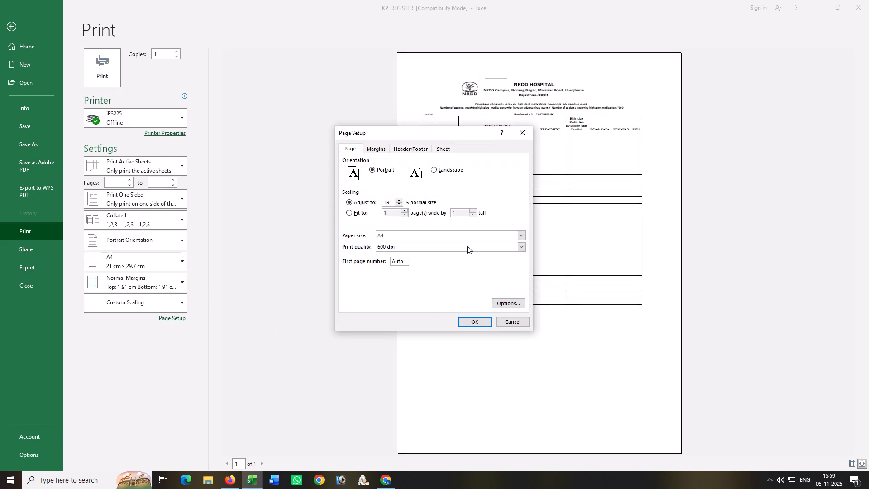
click(432, 169)
triple_click(401, 201)
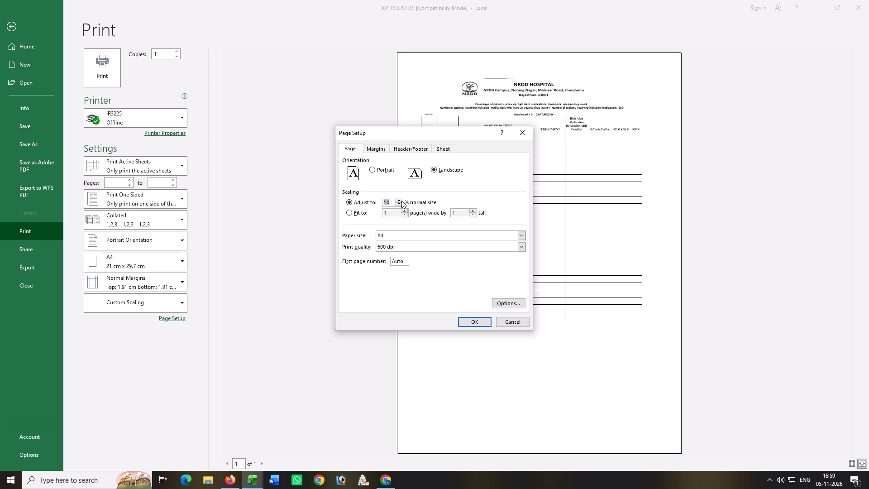
double_click(401, 201)
click(477, 321)
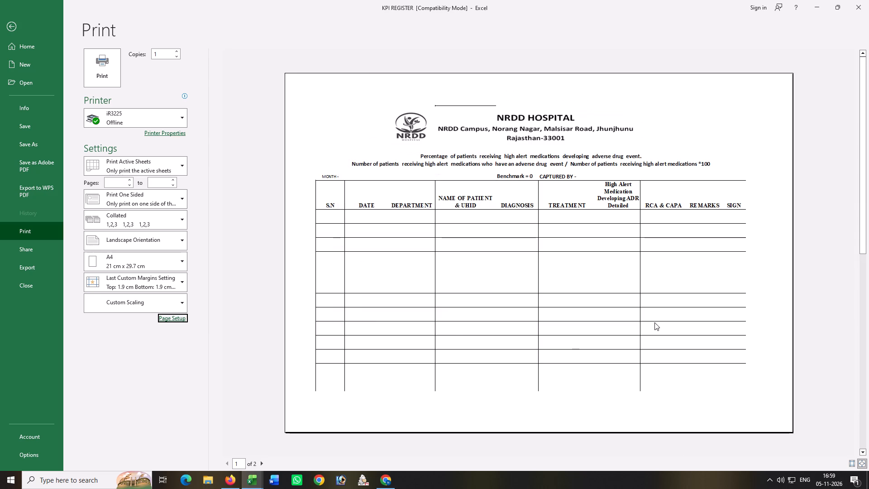
scroll(654, 322, down, 1)
scroll(654, 322, up, 3)
scroll(654, 322, down, 2)
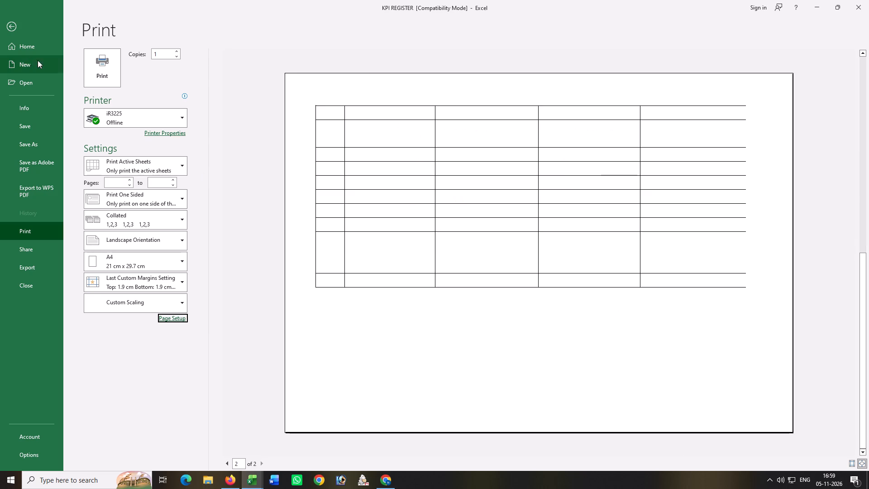
click(5, 25)
scroll(366, 233, up, 2)
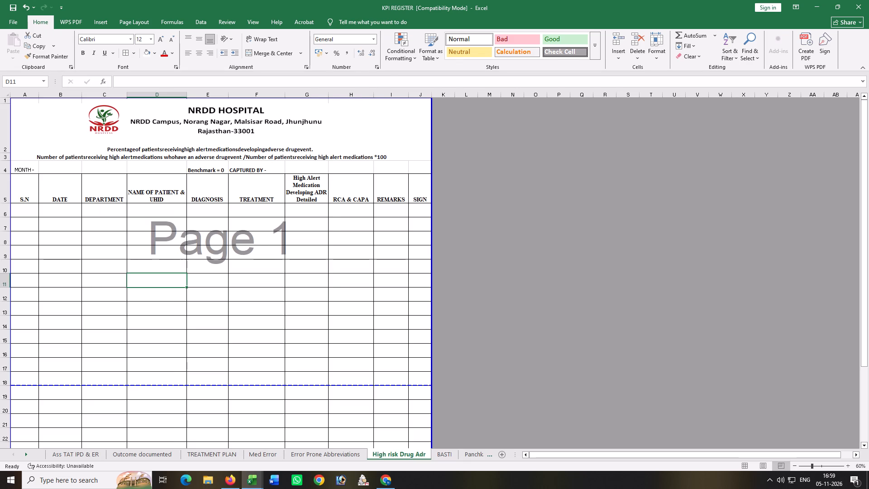
Widen the High Alert Medication column and the TREATMENT column slightly, keeping all columns within one page width.
drag(329, 95, 334, 96)
drag(285, 95, 296, 96)
drag(296, 96, 294, 96)
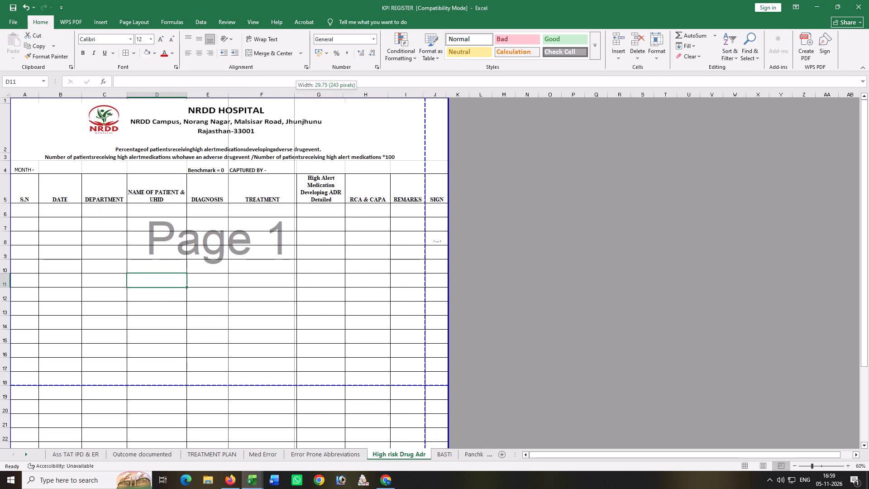
drag(294, 96, 291, 96)
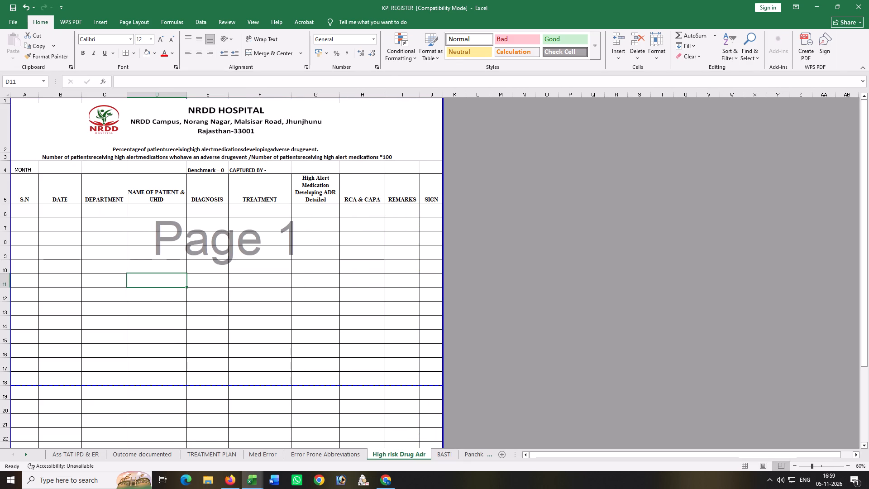
Slightly increase the height of the blank table rows 6 to 18 to fill the first page.
drag(7, 211, 2, 374)
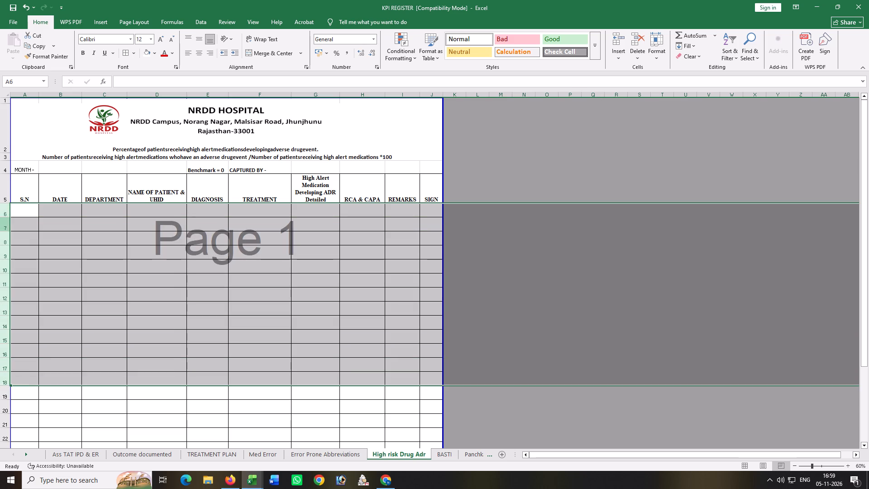
click(7, 217)
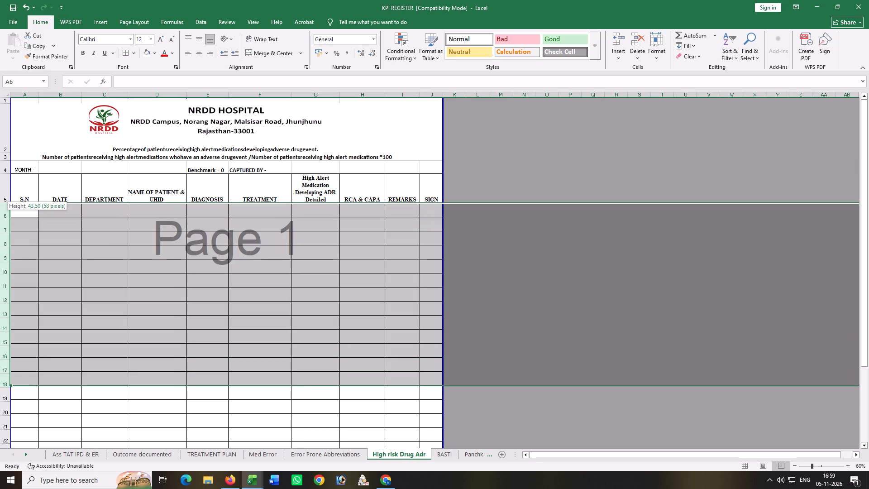
click(170, 307)
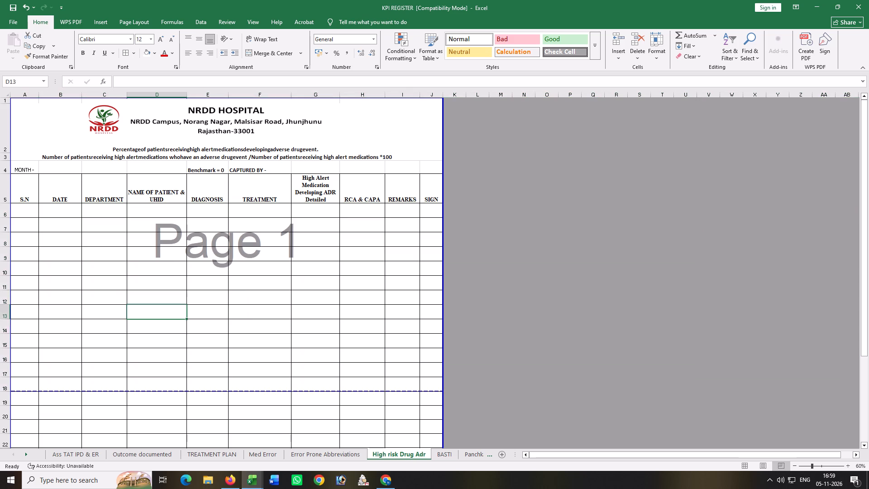
Delete the blank table rows on the second printed page, rows 19 to 31.
drag(2, 401, 15, 477)
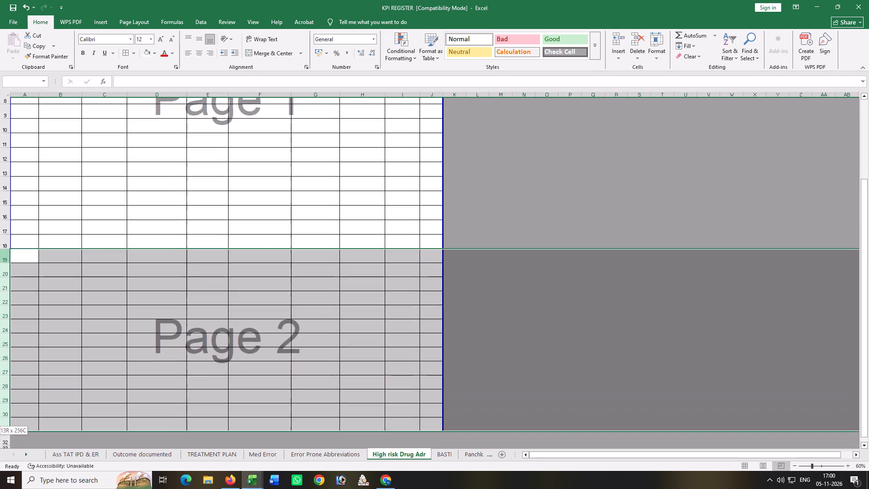
drag(15, 477, 13, 414)
right_click(13, 412)
click(39, 297)
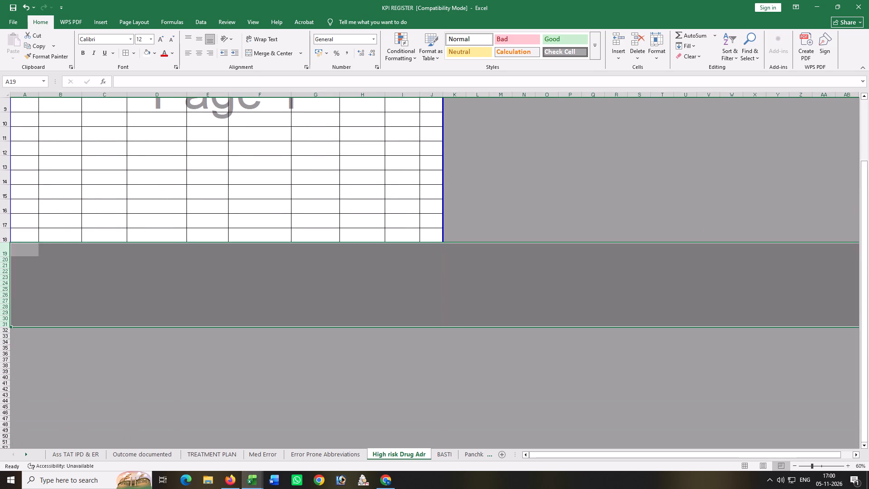
Save the workbook with the blank rows removed.
click(220, 341)
scroll(223, 340, up, 10)
key(ctrl+s)
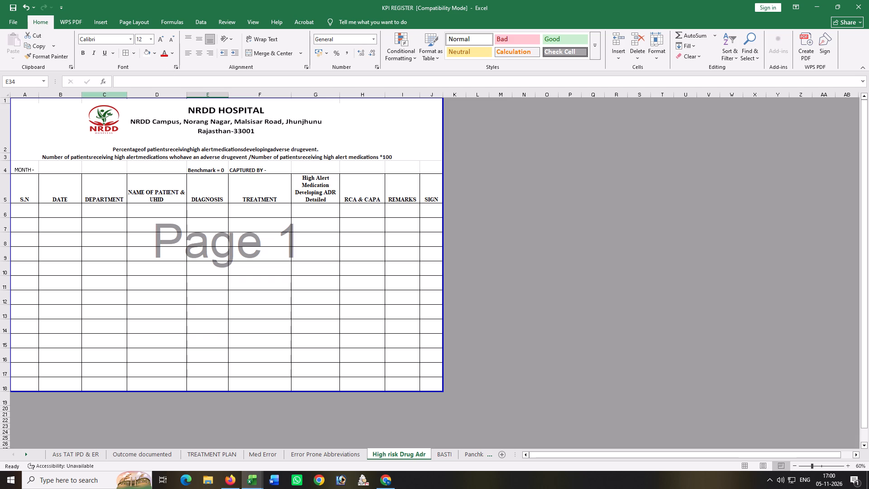
Move the letterhead picture aside and delete the stray bordered cell D1, shifting cells left.
click(214, 120)
drag(203, 111, 242, 138)
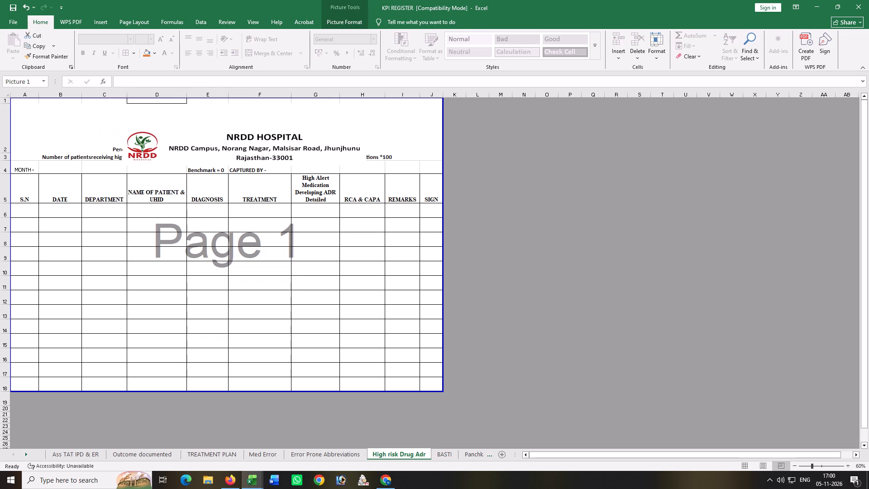
drag(242, 138, 248, 138)
click(150, 102)
right_click(147, 104)
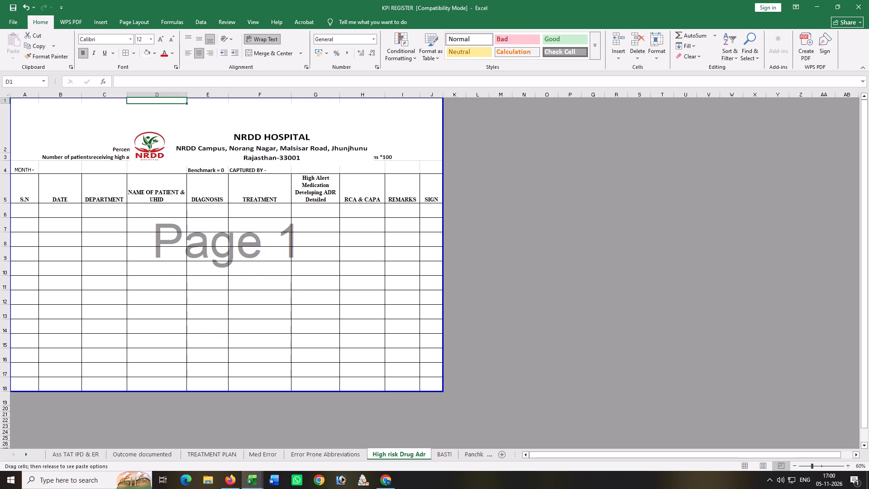
right_click(153, 101)
click(181, 188)
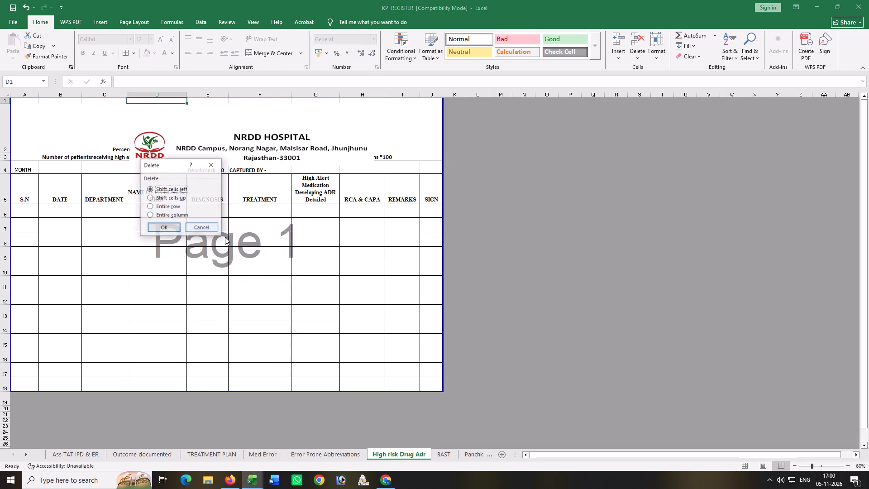
click(161, 222)
Move the letterhead picture back above the indicator title, roughly centred over the table, and save the workbook.
drag(244, 147, 224, 126)
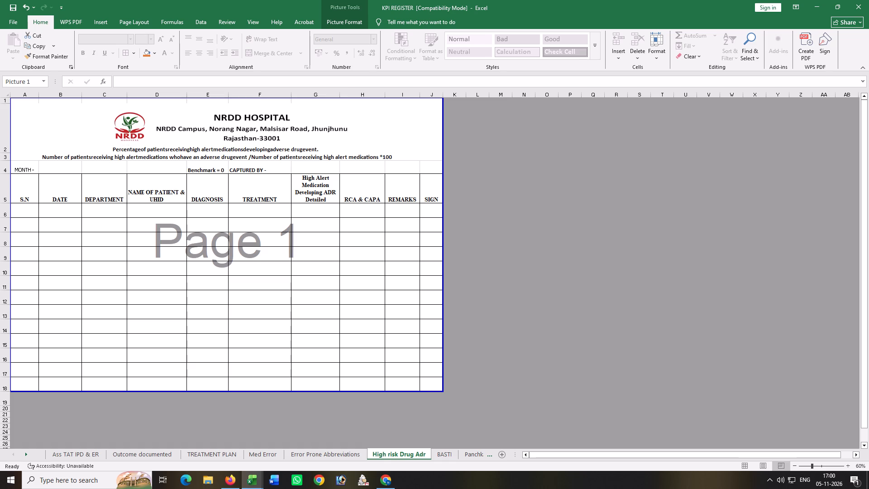
drag(224, 126, 212, 120)
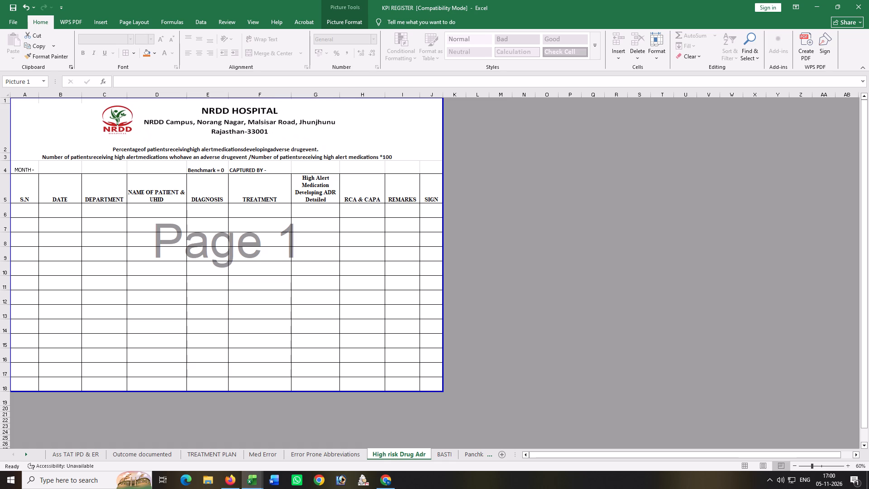
drag(212, 120, 212, 120)
click(264, 297)
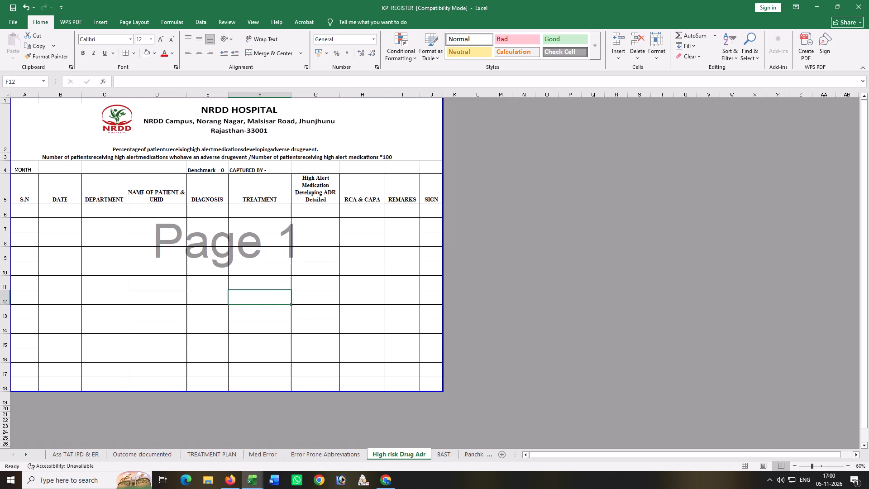
key(ctrl+s)
Check the High risk Drug Adr sheet's page layout in the print preview.
key(ctrl+p)
scroll(612, 350, down, 2)
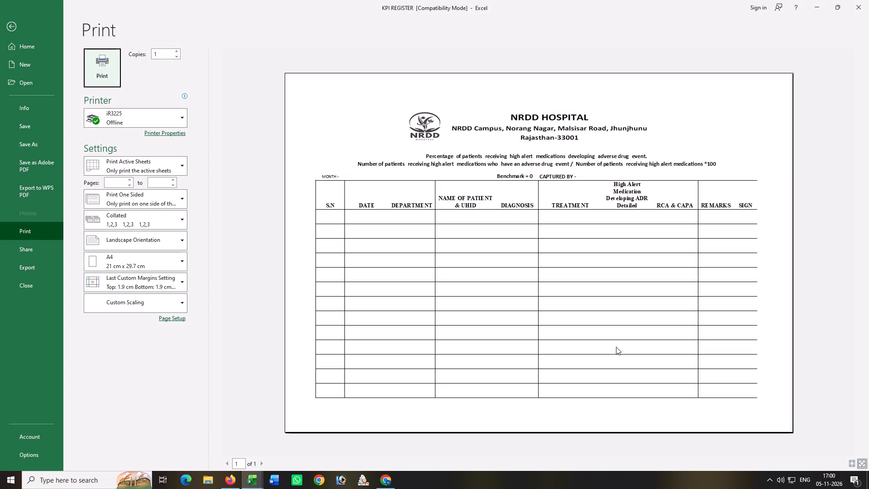
click(12, 25)
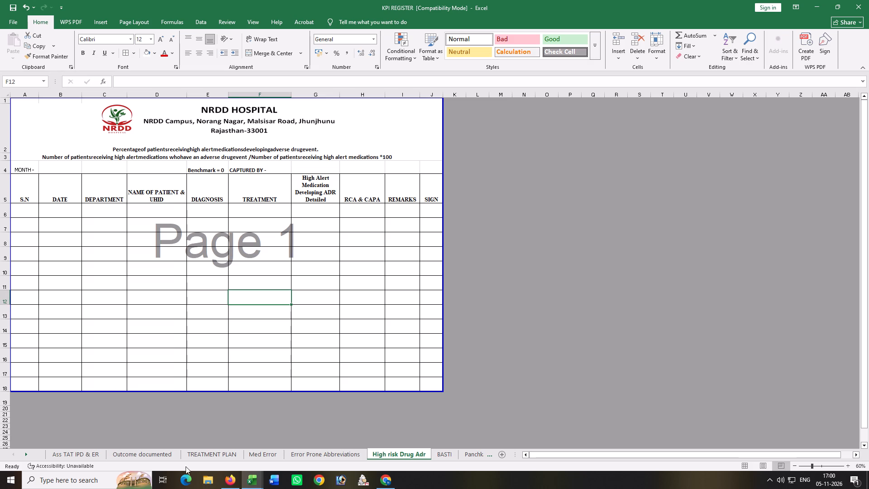
On the BASTI sheet, widen the DEPARTMENT column so its heading fits on one line.
click(446, 451)
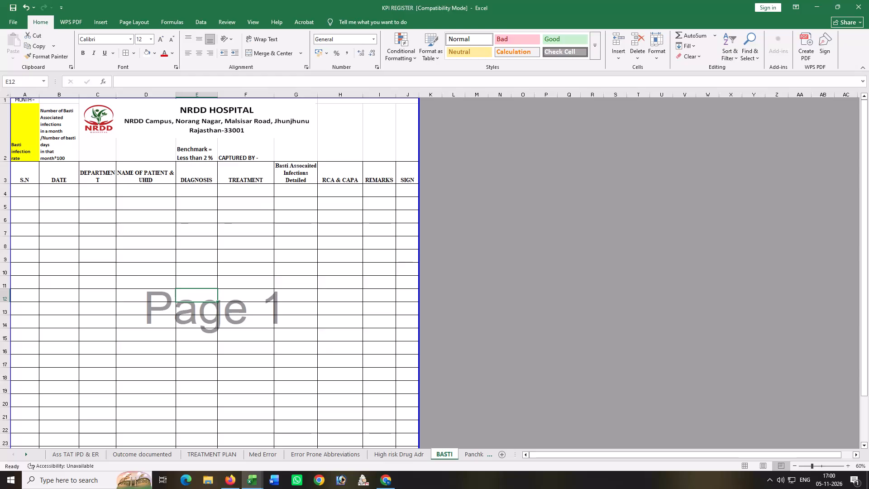
click(163, 270)
key(ctrl+s)
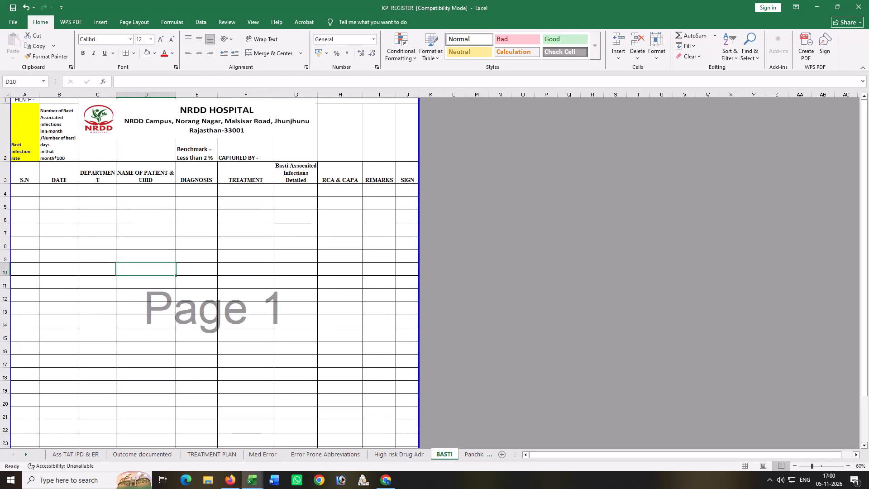
drag(115, 97, 124, 98)
Insert two blank rows above the table's heading row, starting at row 3.
right_click(3, 170)
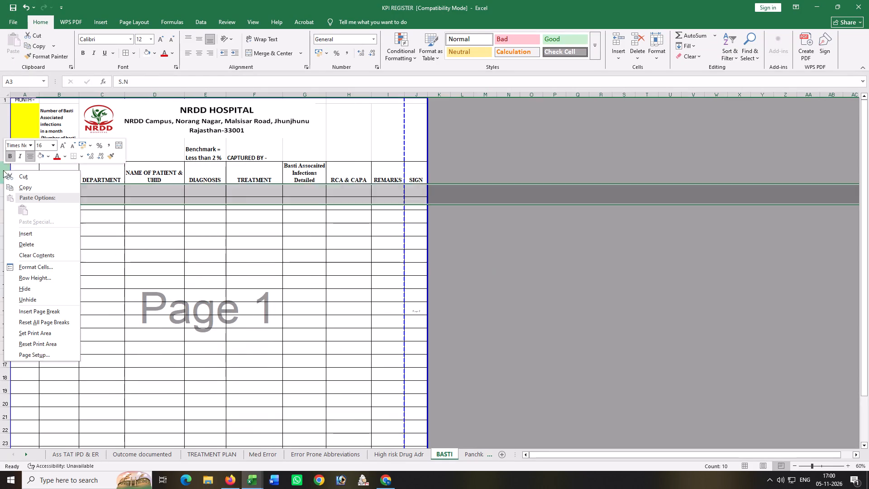
click(42, 267)
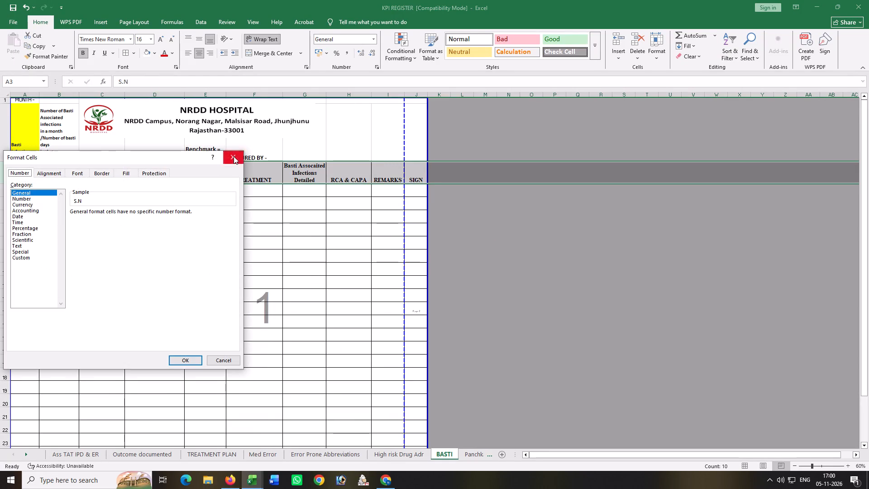
click(234, 156)
right_click(0, 174)
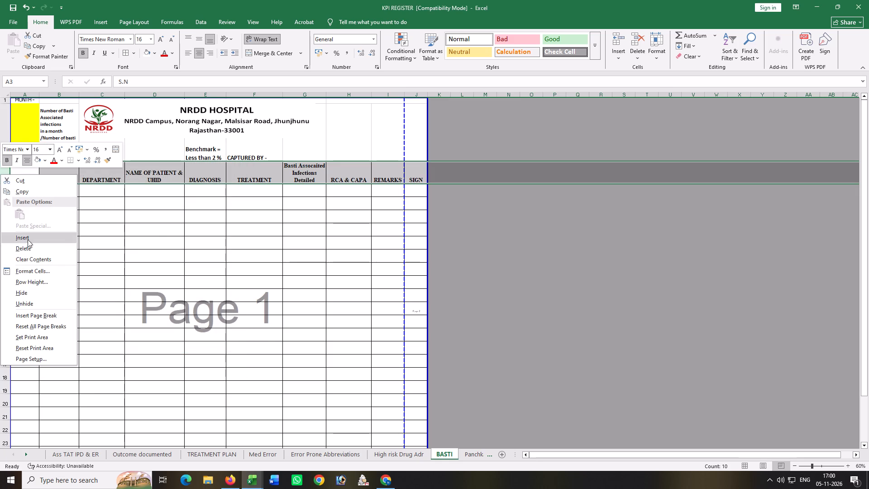
click(27, 239)
right_click(3, 186)
click(35, 249)
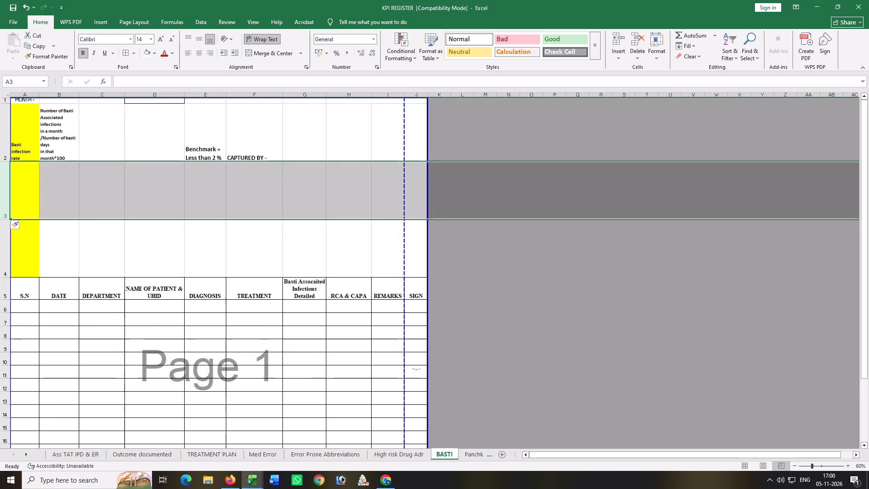
click(183, 334)
Move the Benchmark and CAPTURED BY cells from row 2 to E4:F4, just above the table headings.
drag(198, 156, 248, 154)
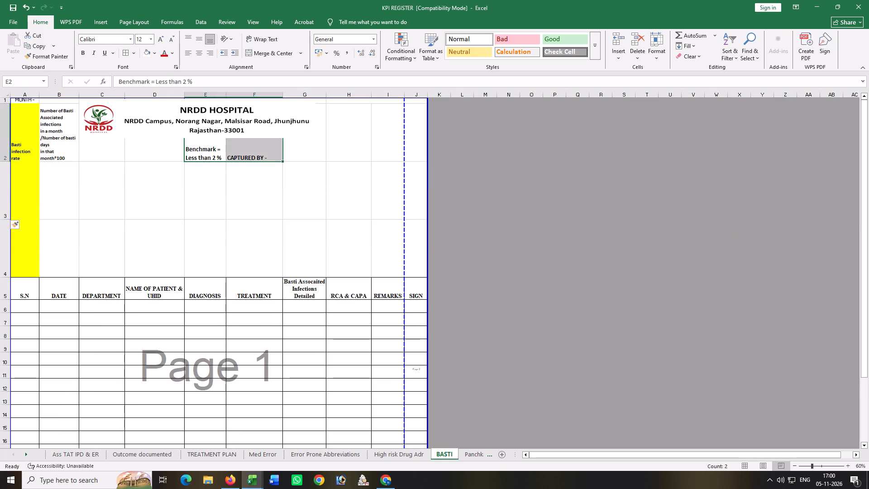
key(ctrl+x)
click(205, 267)
key(ctrl+v)
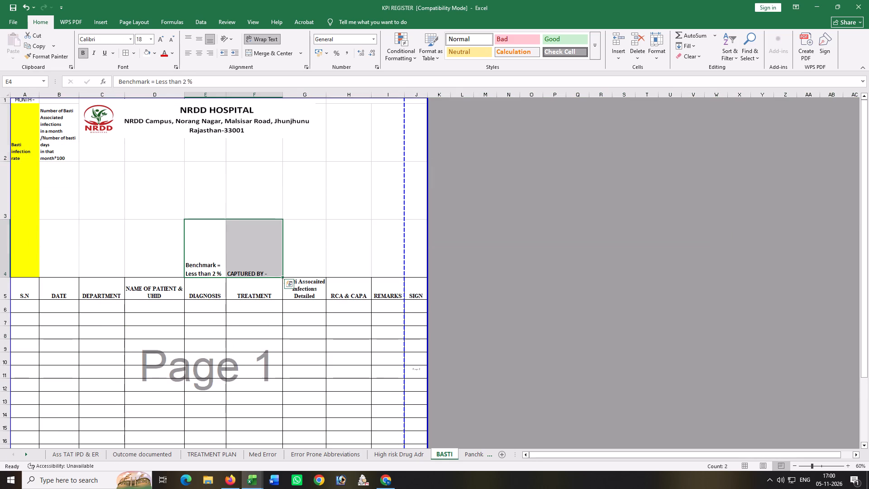
Move the infection rate formula text from B2 to A3.
click(54, 138)
key(ctrl+x)
click(27, 200)
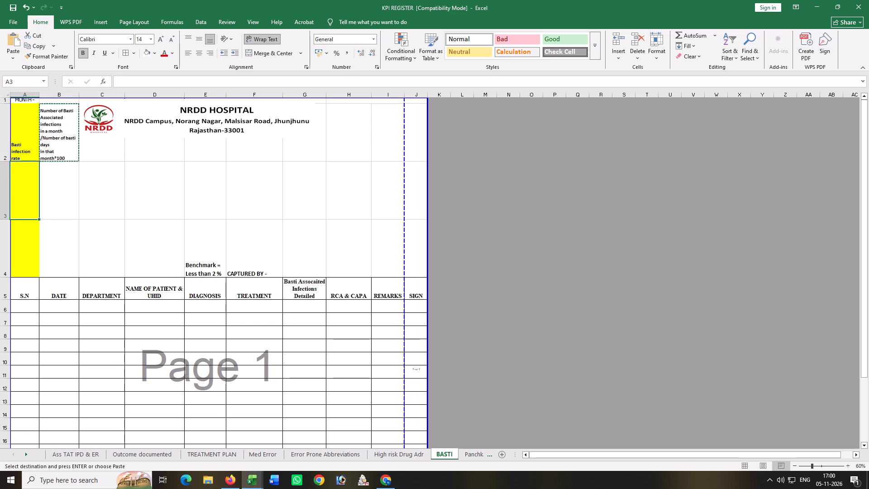
key(ctrl+v)
Merge and centre the Basti infection rate title across A2:J2 and the formula text across A3:J3, with text wrapping off.
drag(24, 151, 380, 153)
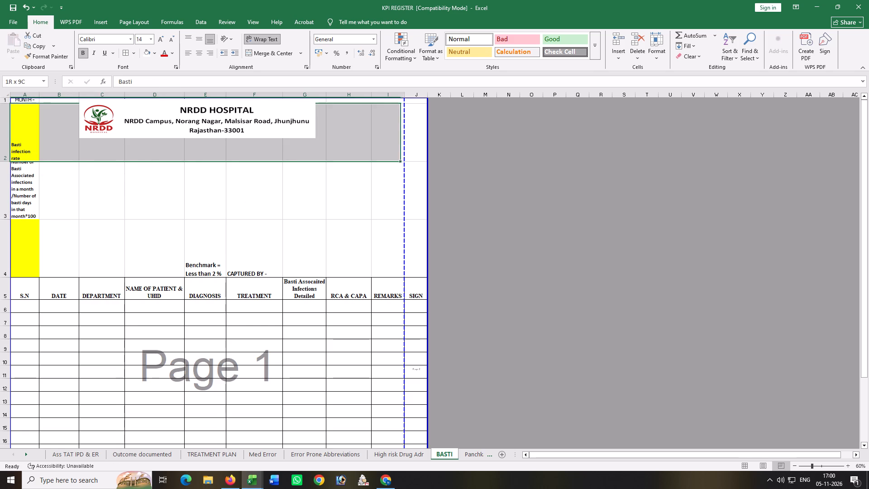
drag(380, 153, 406, 153)
click(264, 54)
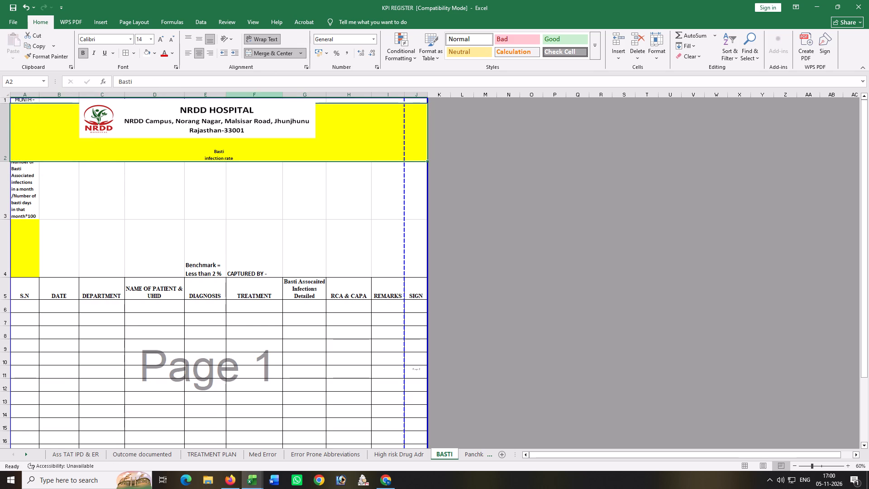
click(261, 39)
drag(23, 189, 416, 195)
click(268, 51)
click(265, 41)
Move the MONTH label from A1 to A4, beside the benchmark line.
click(19, 237)
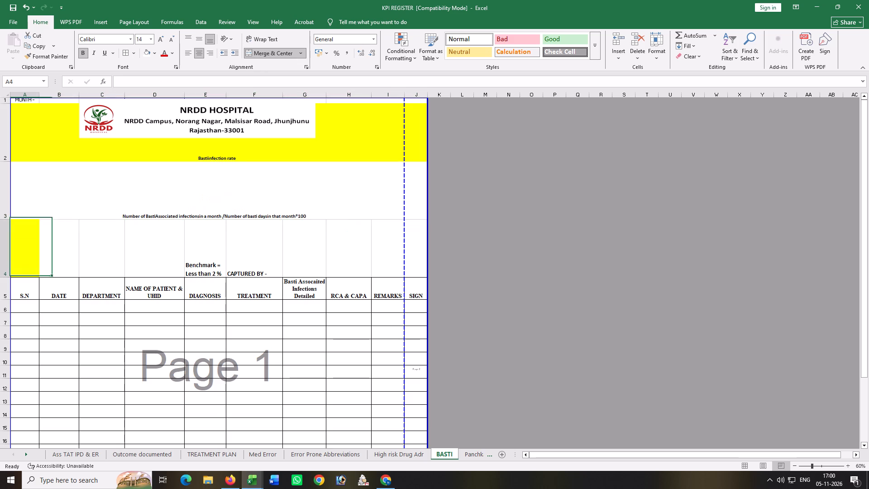
click(33, 101)
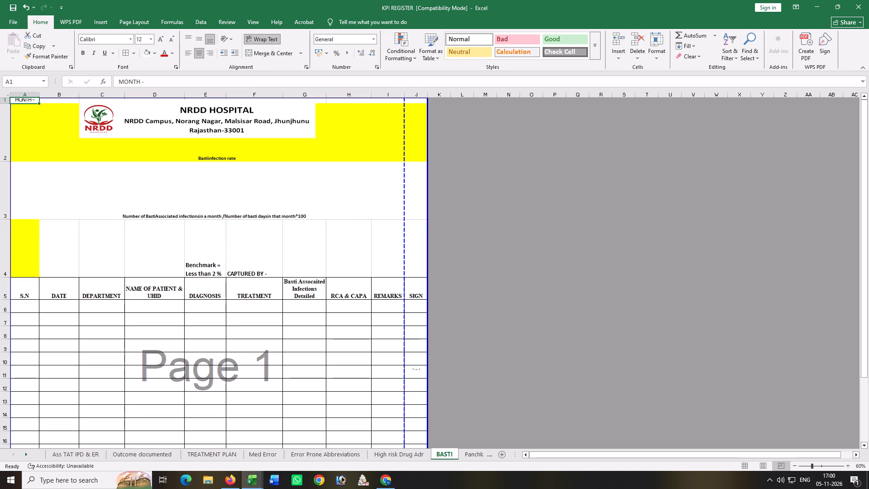
key(ctrl+x)
click(28, 252)
key(ctrl+v)
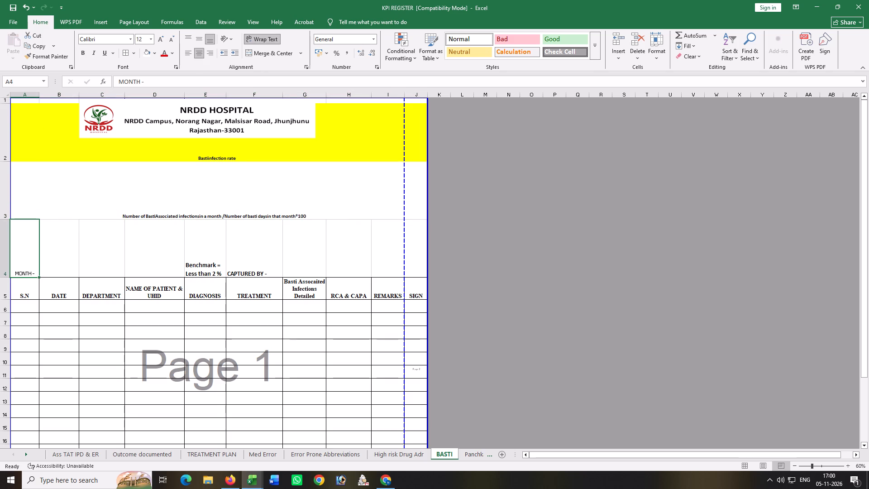
Fit row 3's height to its text and slightly reduce the height of row 2.
double_click(5, 220)
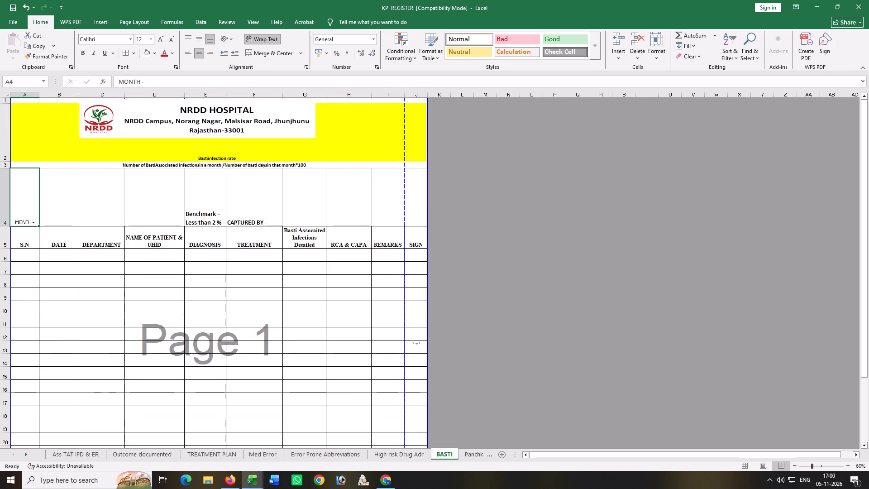
drag(5, 163, 4, 149)
Remove the yellow fill from the merged Basti infection rate title row.
click(40, 137)
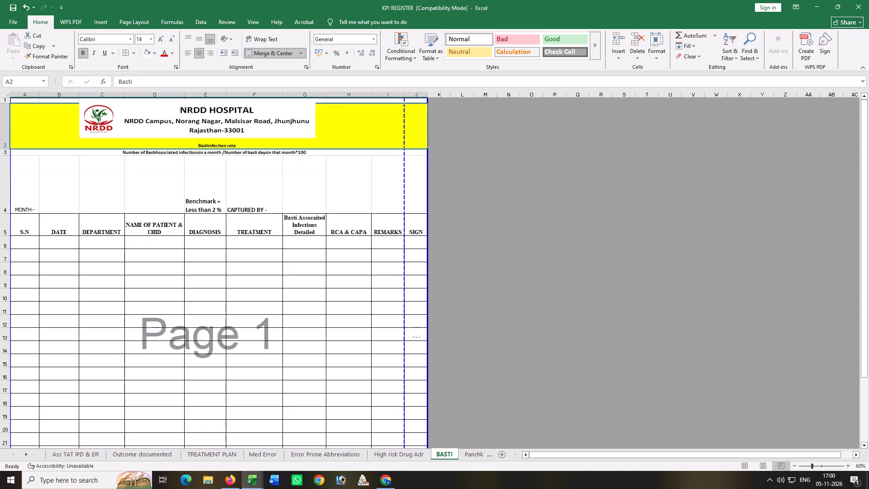
click(144, 55)
Move the letterhead picture aside and delete the stray bordered cell D1.
drag(154, 113, 169, 128)
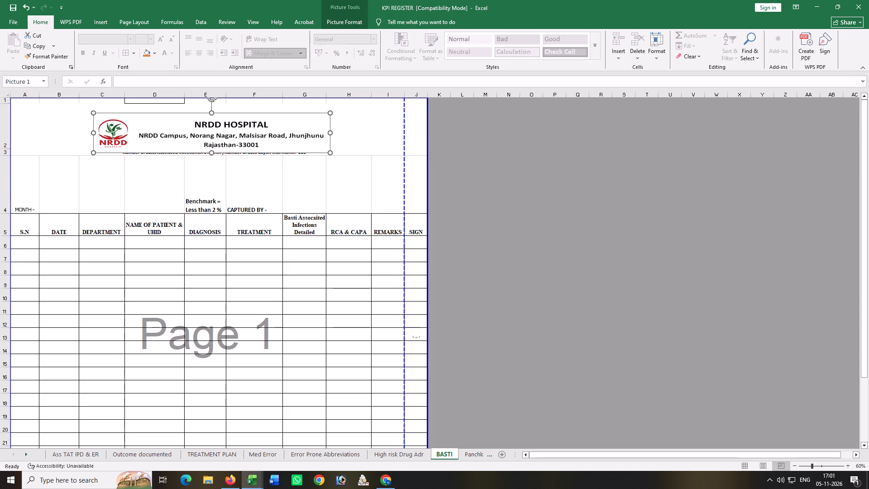
click(148, 101)
right_click(148, 101)
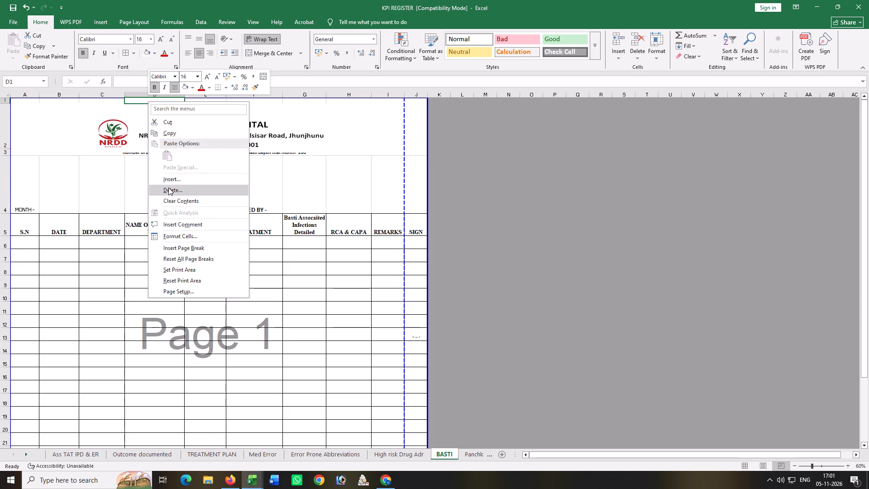
click(168, 188)
click(155, 224)
click(221, 296)
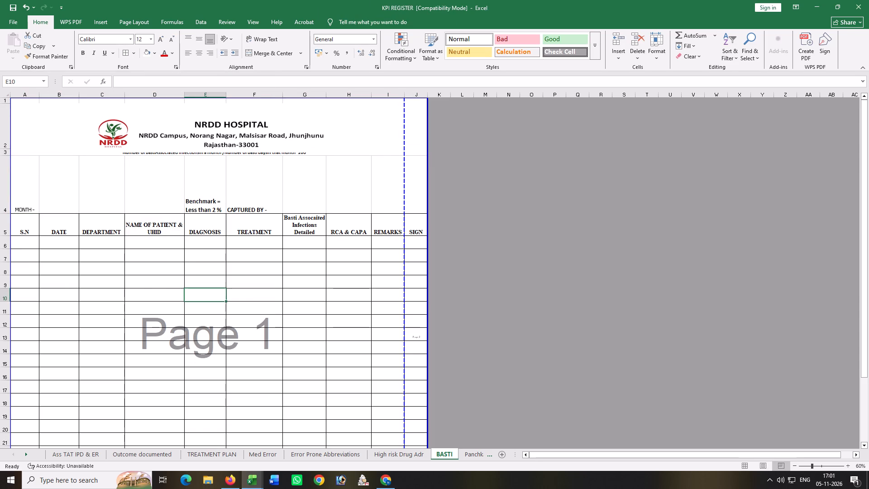
Move the letterhead picture back up, clear of the Basti infection rate title.
drag(189, 143, 191, 130)
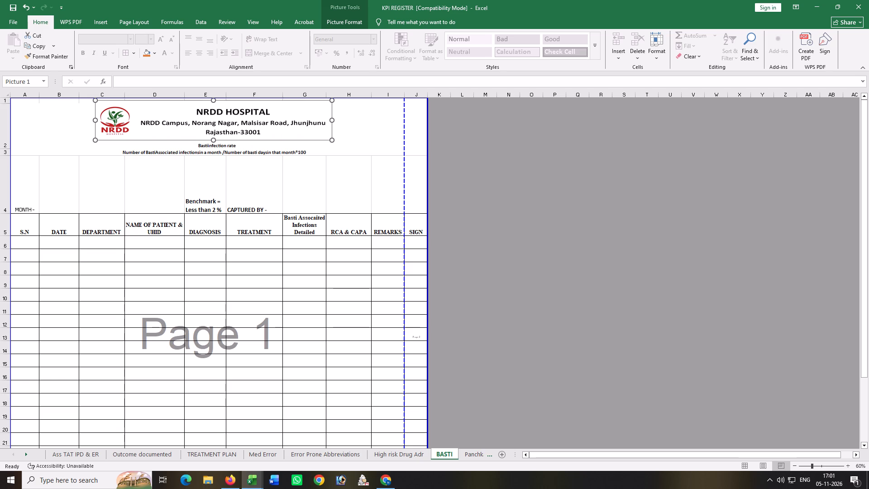
Increase the font size of the title and formula lines in rows 2 and 3 to 16, and save the workbook.
click(199, 148)
click(162, 39)
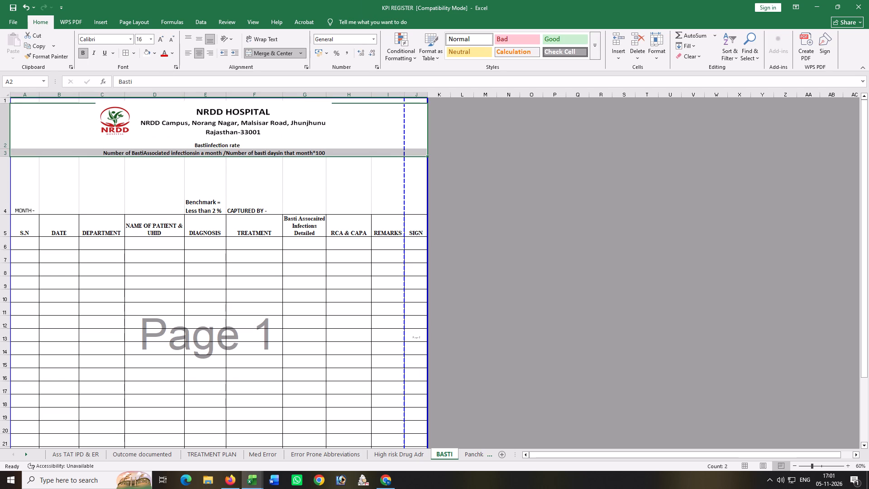
click(246, 171)
key(ctrl+s)
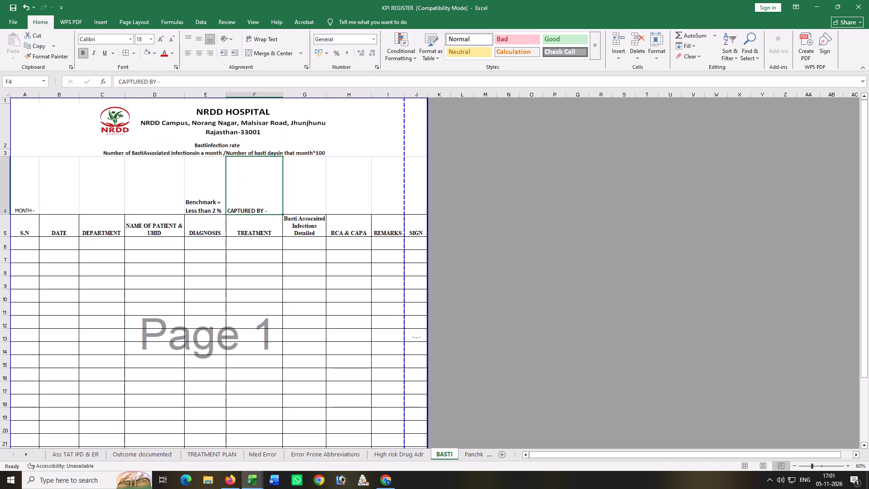
Reduce row 4's height to just fit the two-line benchmark text, and save the workbook.
drag(5, 215, 3, 193)
drag(3, 193, 2, 178)
click(2, 178)
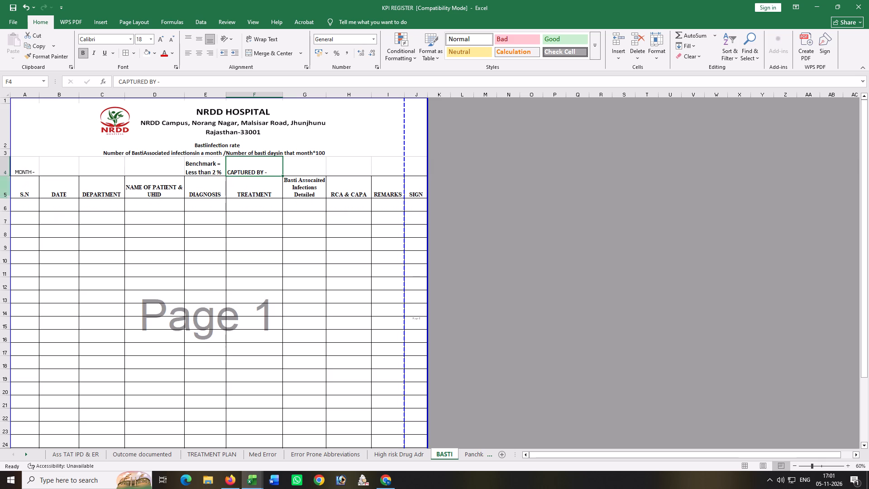
click(89, 254)
key(ctrl+s)
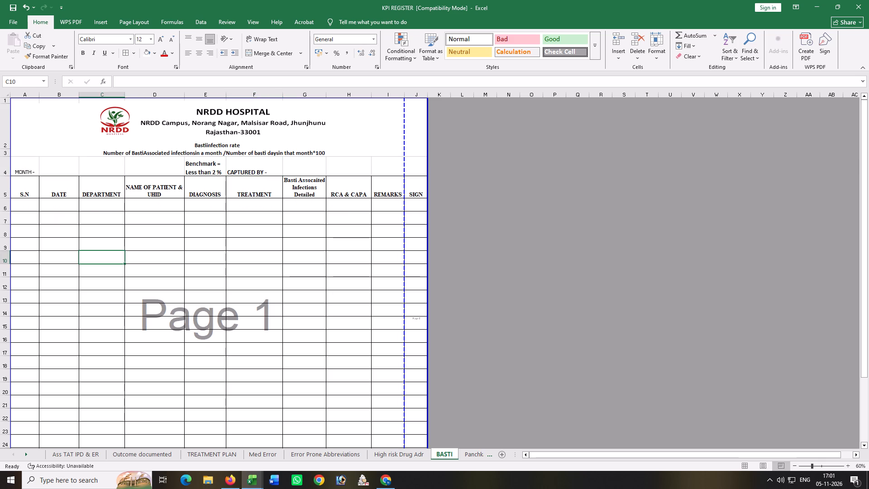
Narrow the S.N column slightly so that all columns fit within one page width.
drag(37, 96, 33, 96)
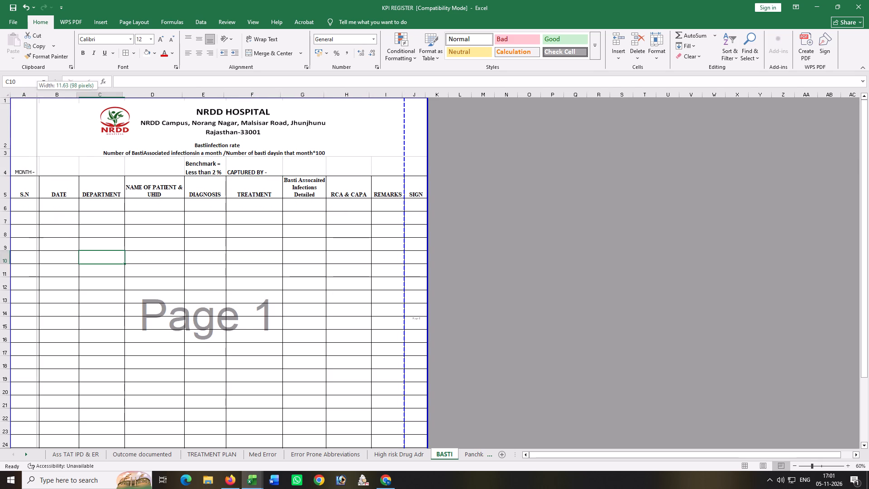
drag(33, 96, 32, 96)
Set the BASTI sheet's page orientation to landscape with print scaling at 55% of normal size.
key(ctrl+p)
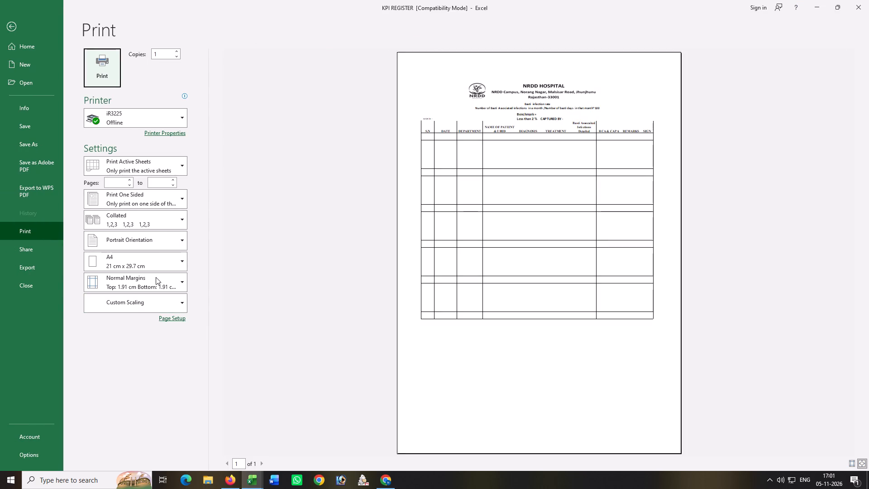
click(174, 316)
click(433, 170)
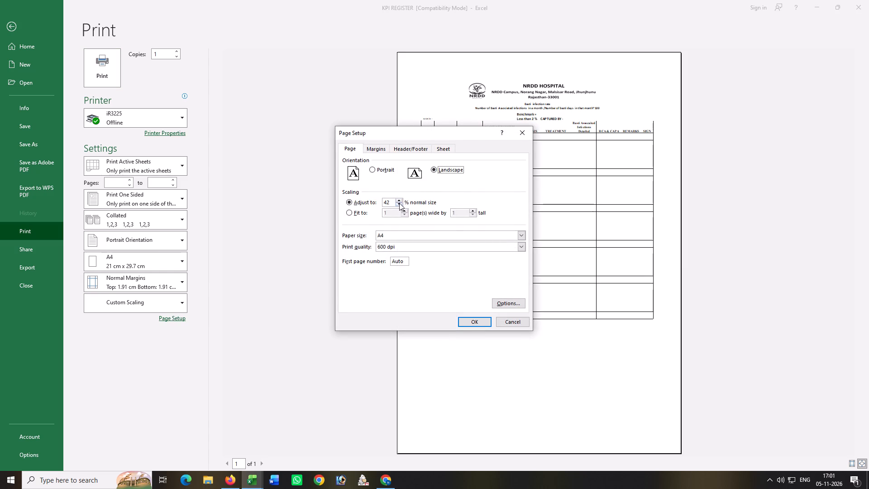
double_click(399, 201)
click(399, 201)
click(473, 323)
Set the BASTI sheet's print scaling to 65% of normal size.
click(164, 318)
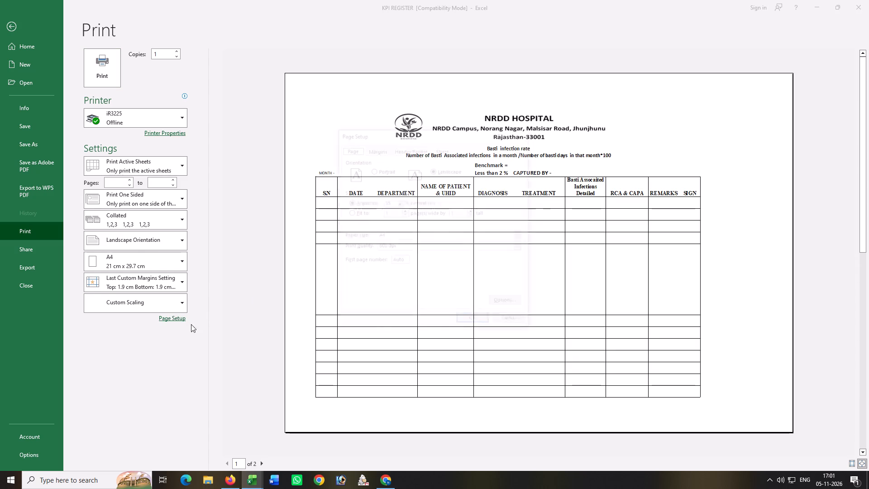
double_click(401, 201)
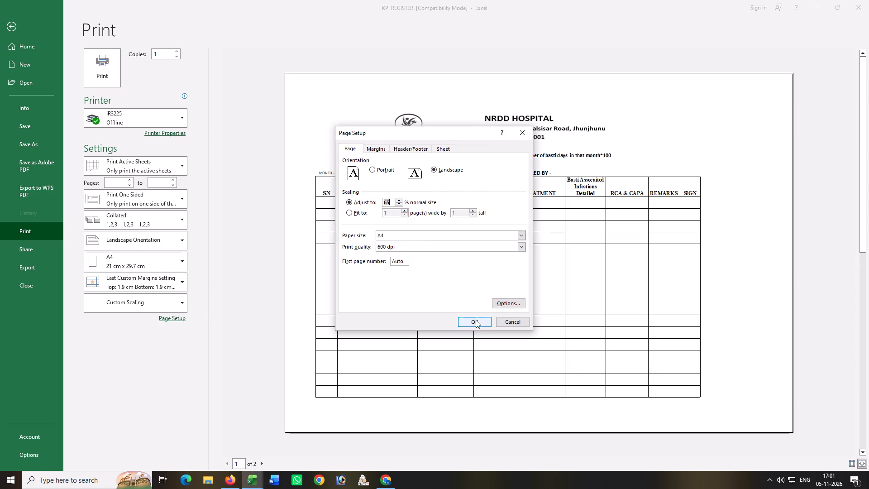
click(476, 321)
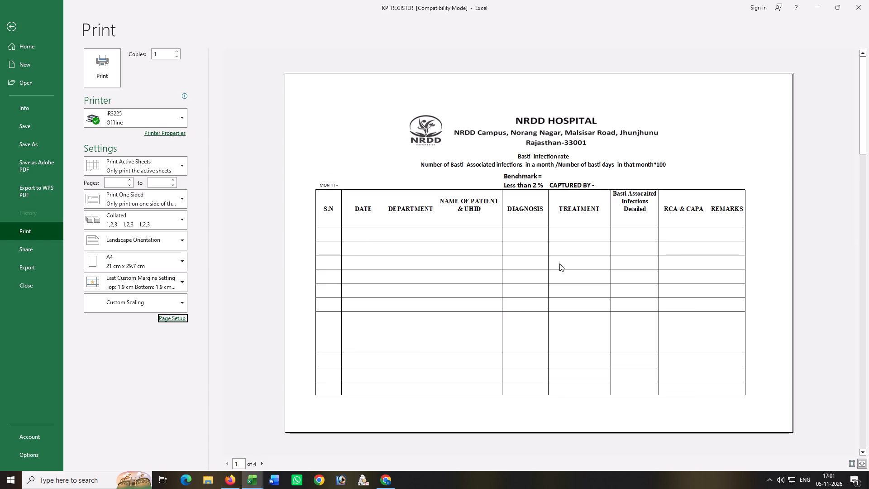
Reduce the BASTI sheet's right page margin to 1.3.
click(169, 316)
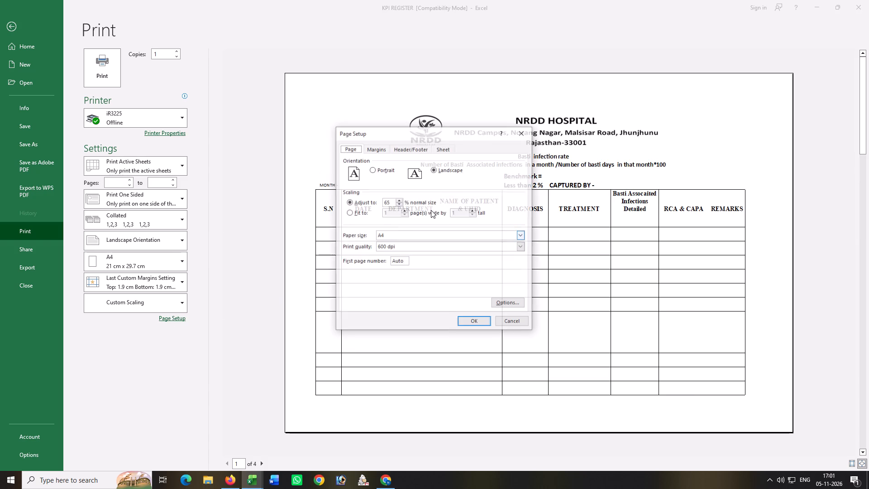
click(381, 149)
click(487, 215)
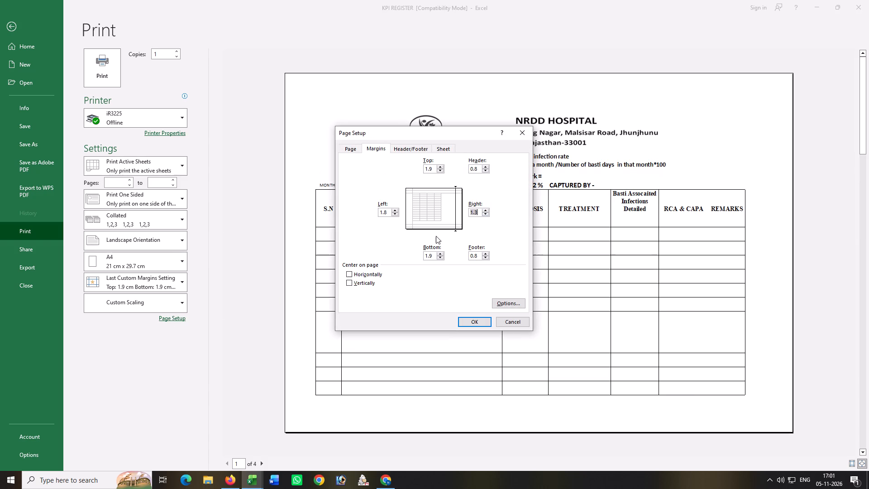
click(478, 324)
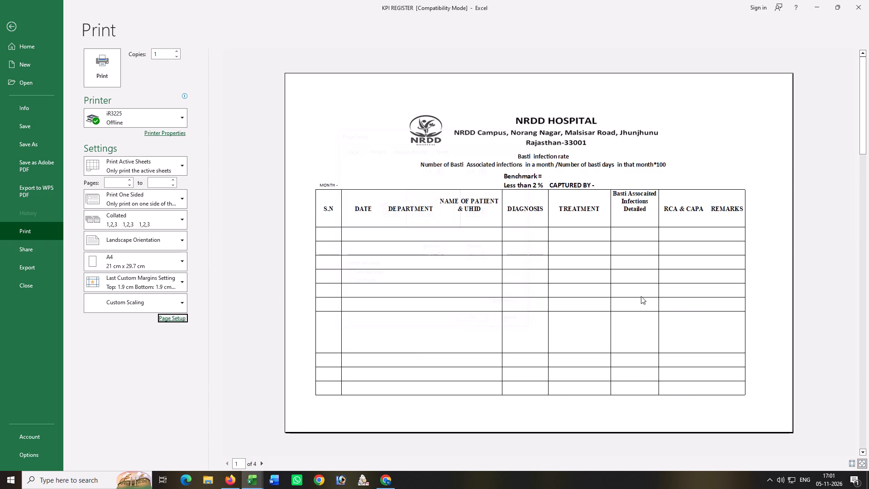
click(641, 271)
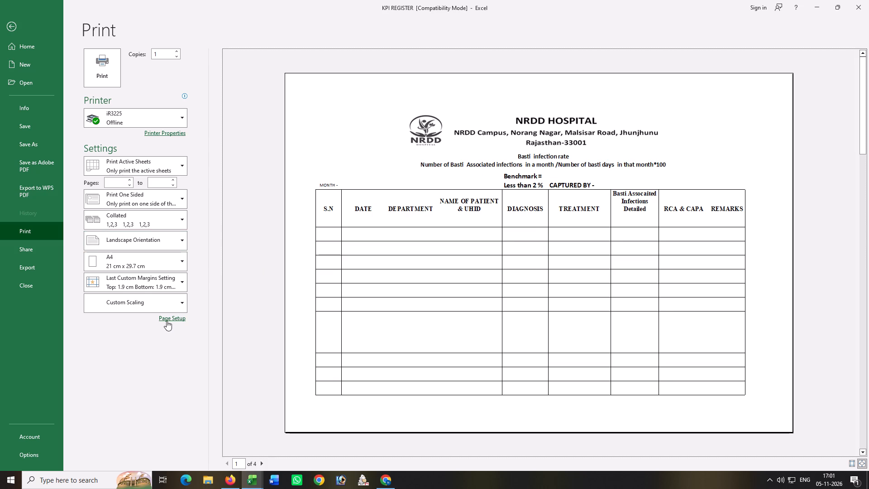
Set the BASTI sheet's print scaling to 60% of normal size, return to the sheet and save the workbook.
click(167, 321)
click(400, 206)
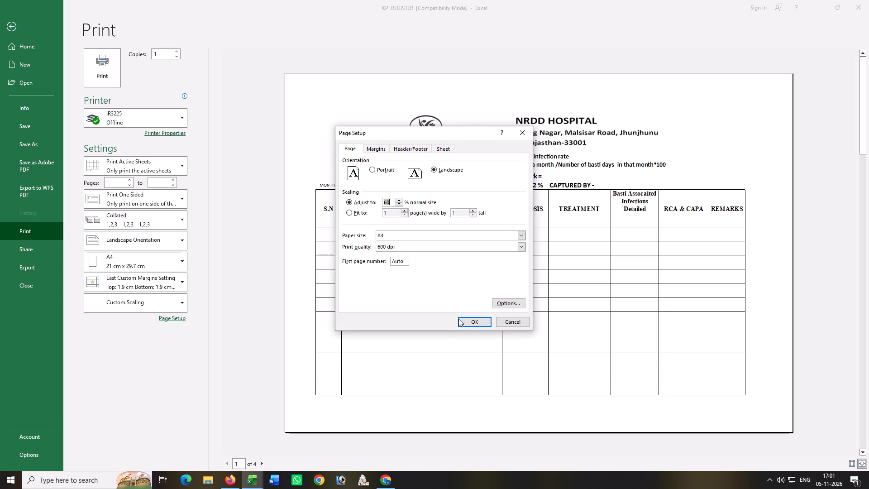
click(466, 324)
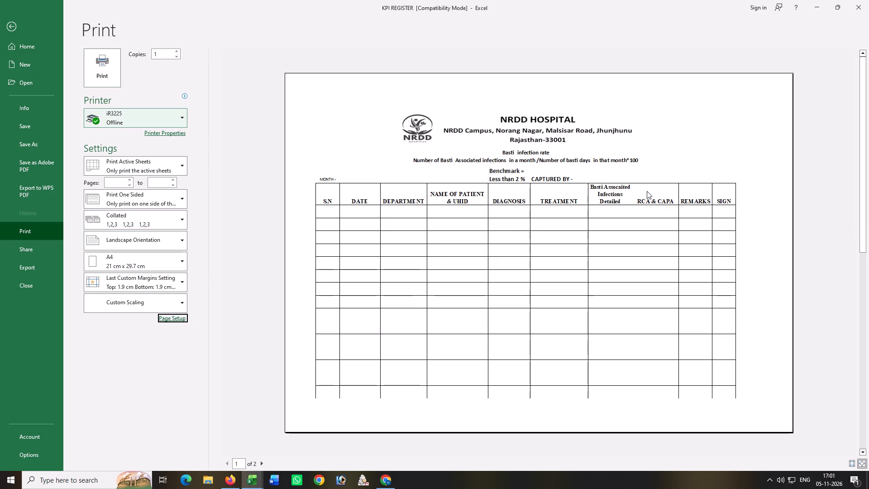
click(9, 28)
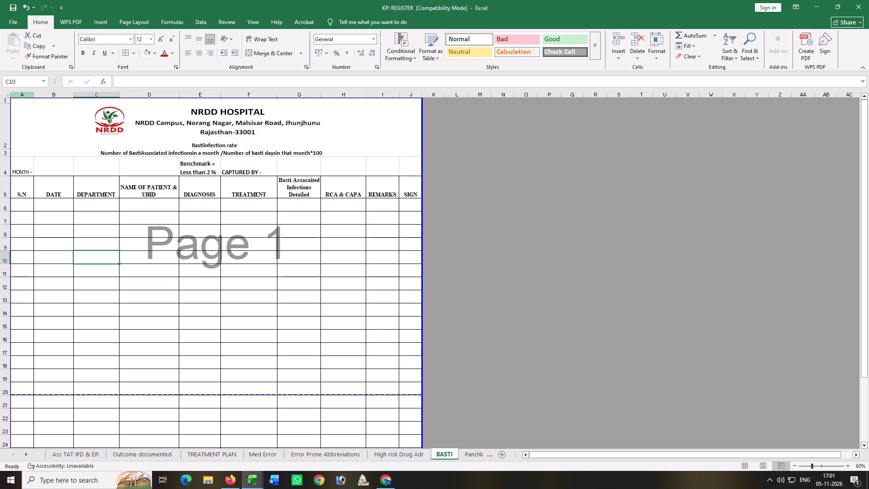
key(ctrl+s)
Increase the height of blank table rows 6 to 20 slightly and evenly.
scroll(13, 406, down, 5)
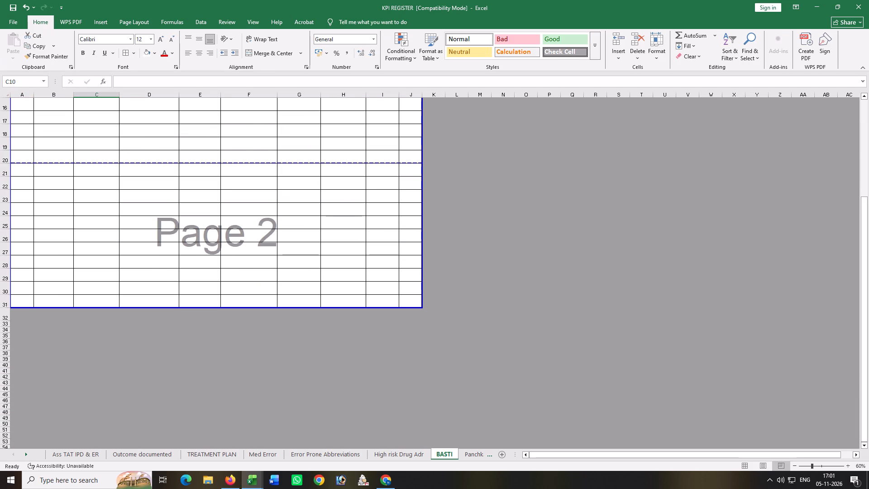
drag(7, 159, 7, 153)
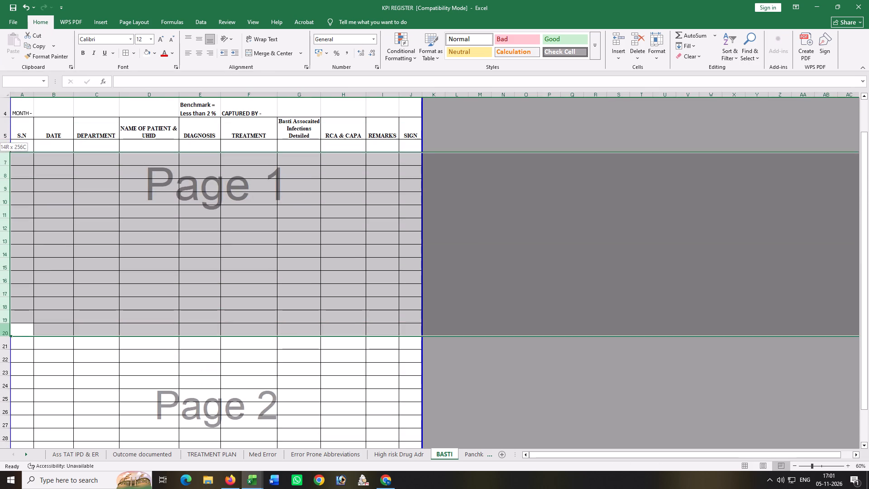
drag(7, 153, 5, 148)
click(4, 153)
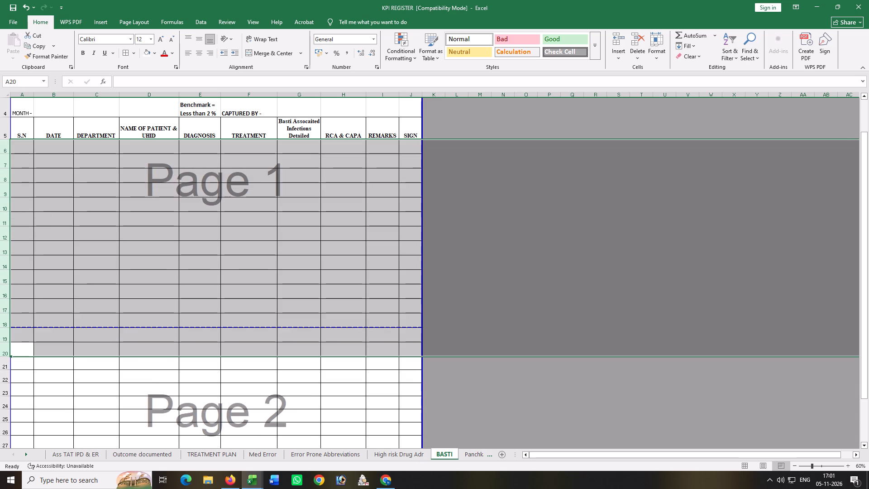
click(85, 274)
Delete the surplus blank table rows from row 19 to the table's end, and save the workbook.
drag(8, 336, 2, 466)
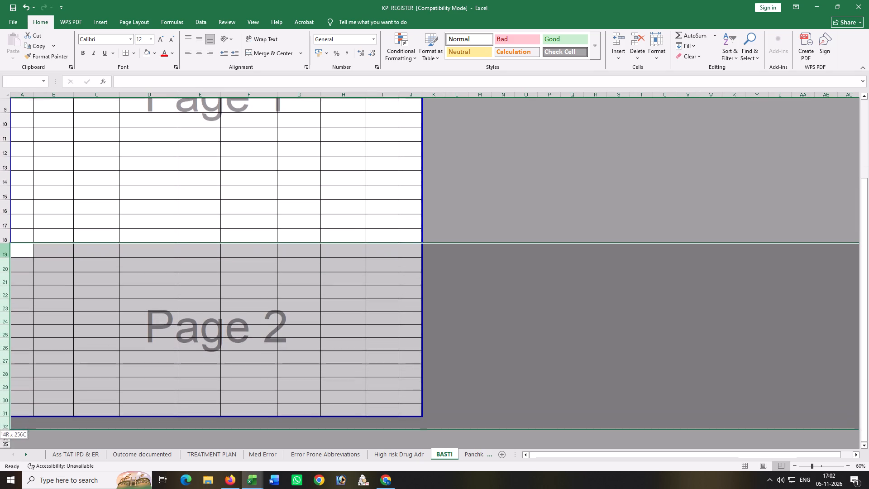
drag(2, 466, 1, 396)
right_click(1, 396)
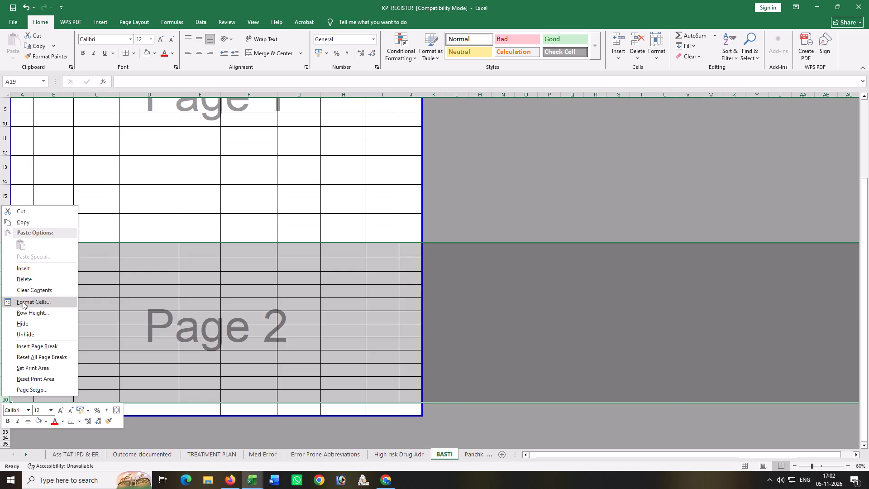
click(24, 278)
click(57, 282)
right_click(2, 251)
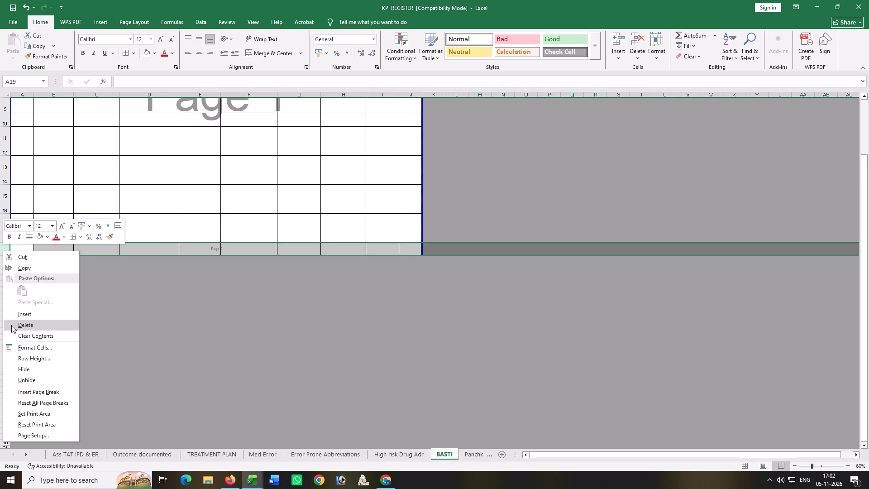
click(28, 326)
click(177, 353)
key(ctrl+s)
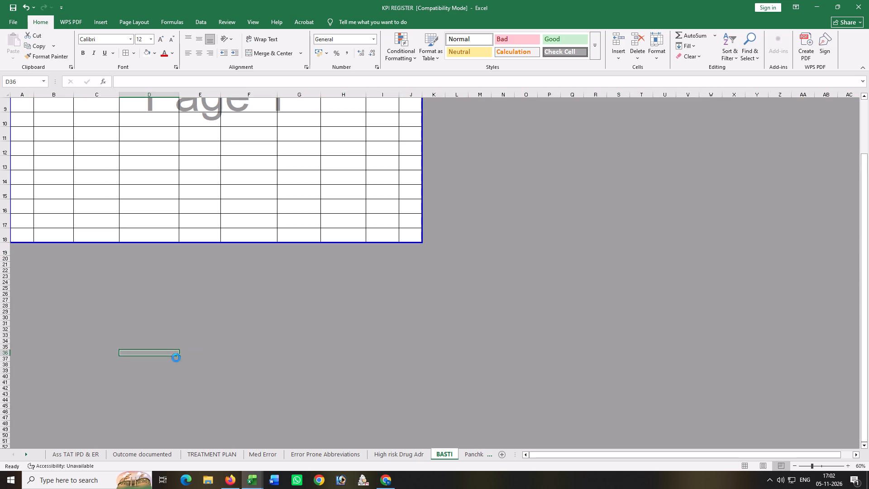
Close the KPI REGISTER workbook.
click(861, 0)
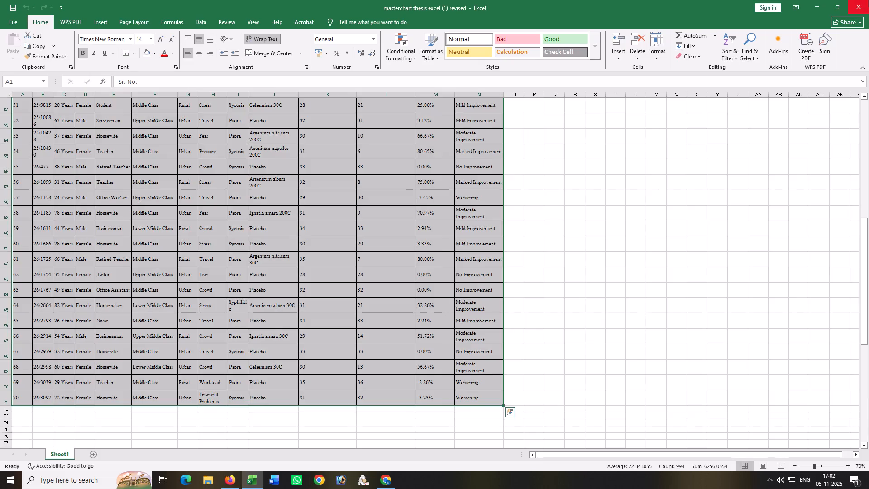